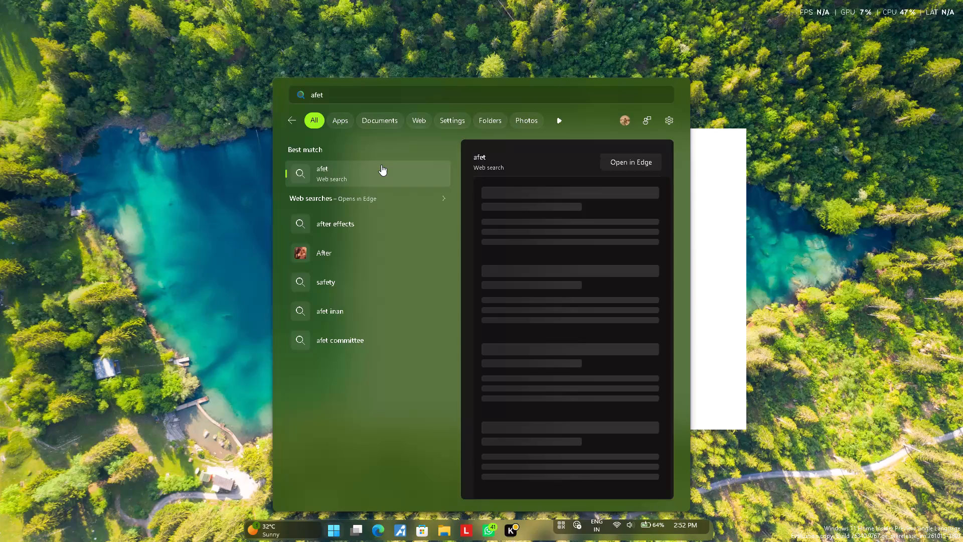
# Shorten the system search term to "af" and open the best match.
pyautogui.press('BackSpace')
pyautogui.press('BackSpace')
pyautogui.click(366, 173)
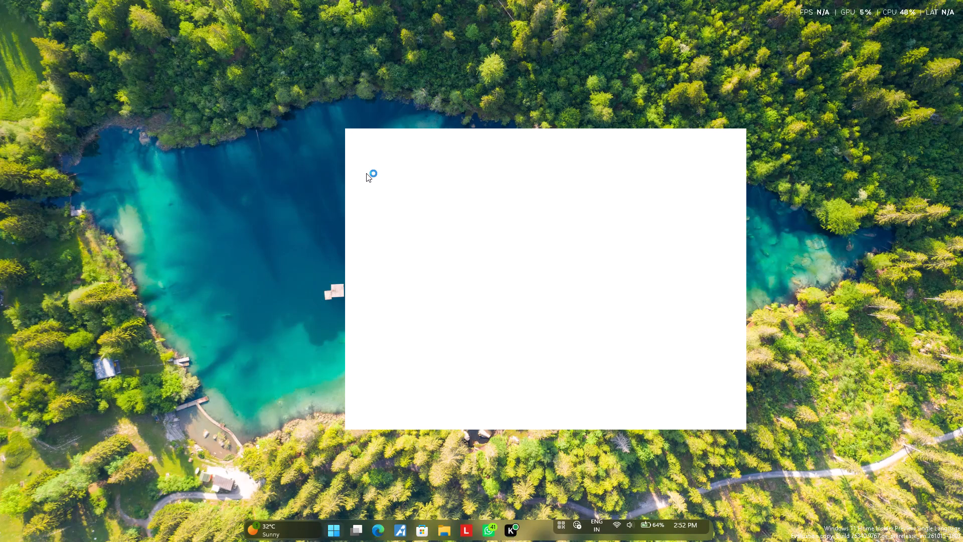
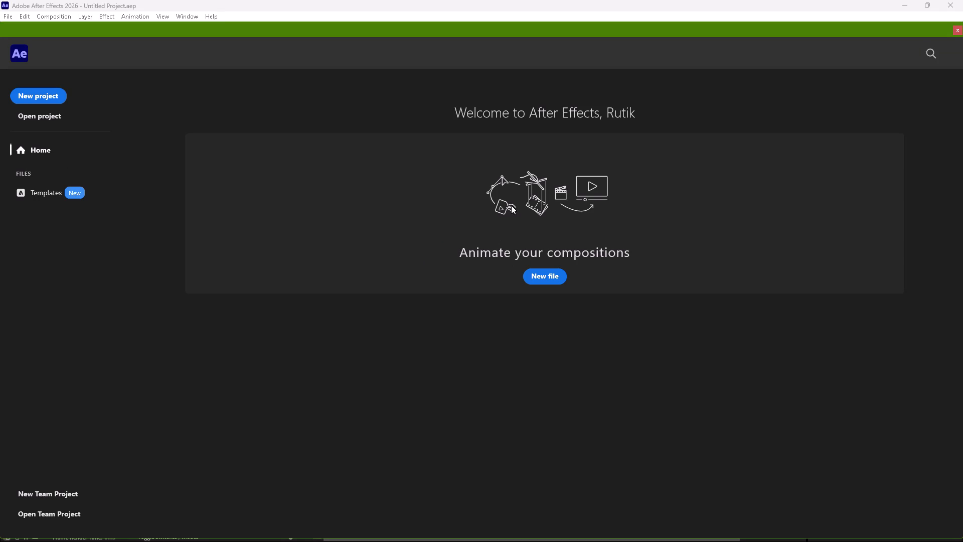
# Search the E: drive for "the martian" and open the THE MARTIAN project file rather than one of its auto-saves.
pyautogui.click(49, 115)
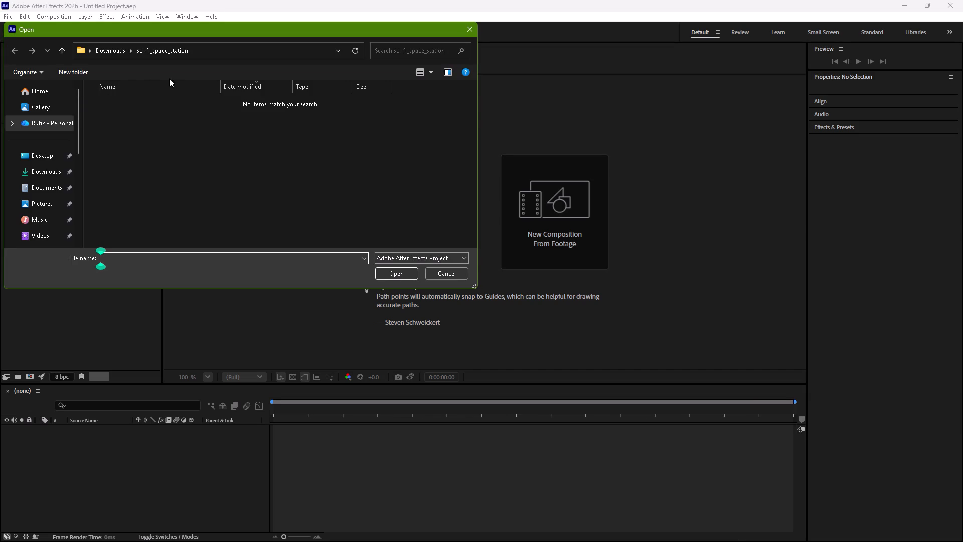
pyautogui.click(109, 54)
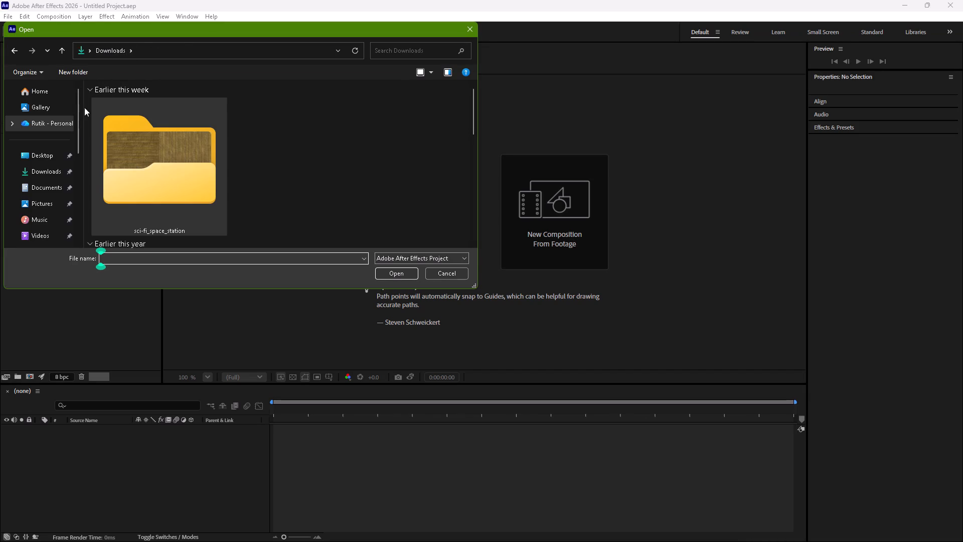
pyautogui.scroll(-4, 38, 189)
pyautogui.click(65, 203)
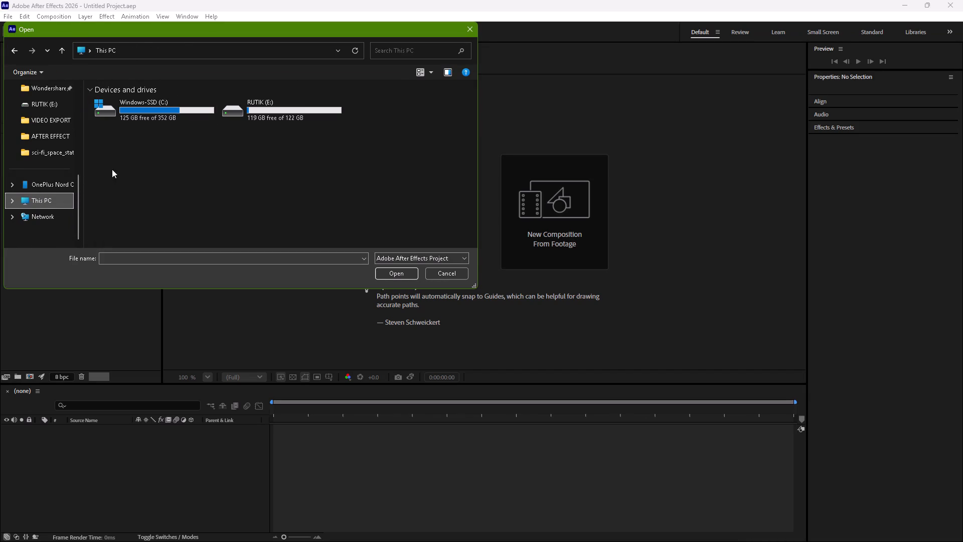
pyautogui.click(302, 100)
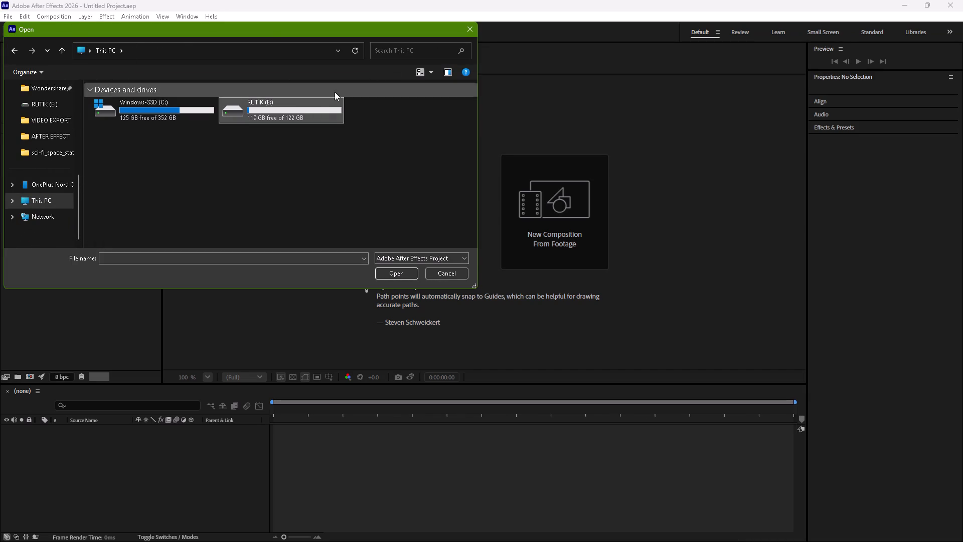
pyautogui.tripleClick(313, 106)
pyautogui.click(403, 53)
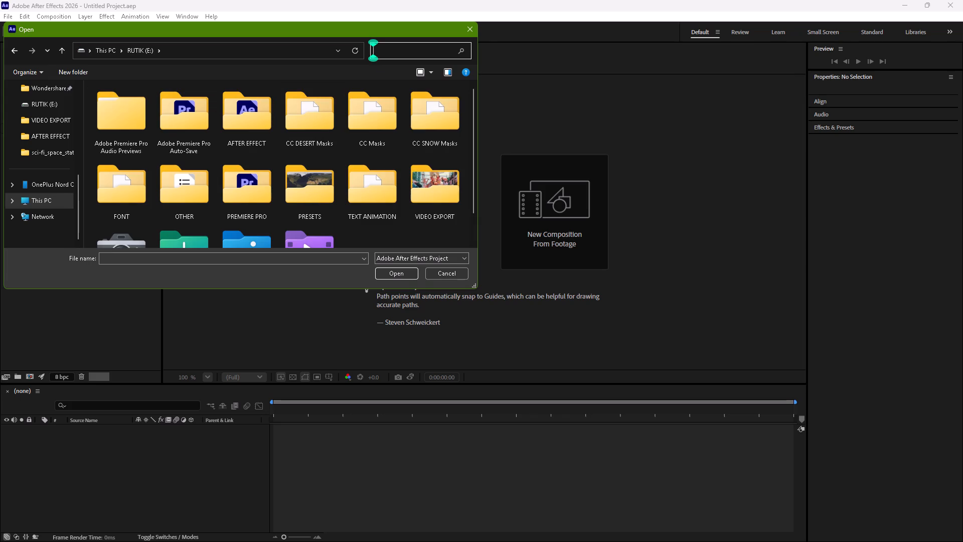
pyautogui.write('the martian')
pyautogui.press('space')
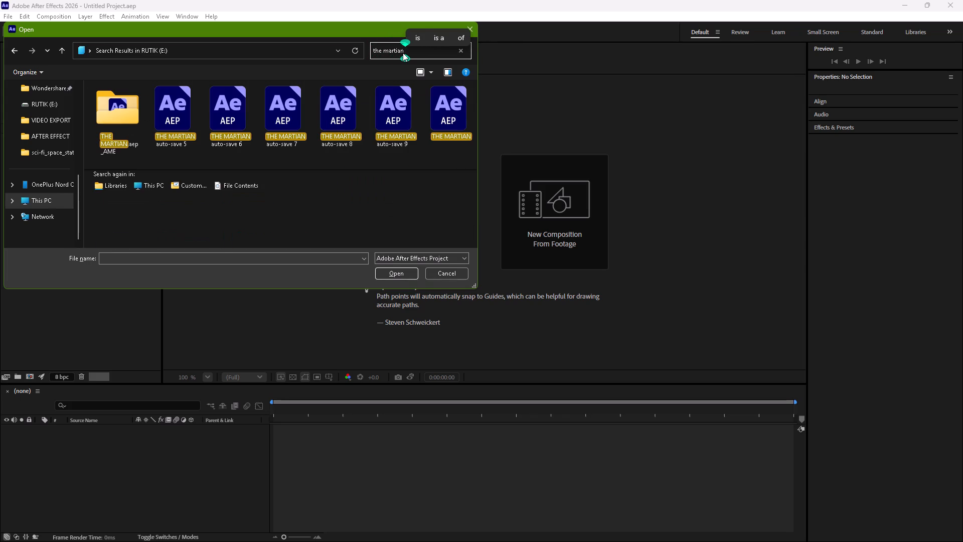
pyautogui.click(454, 108)
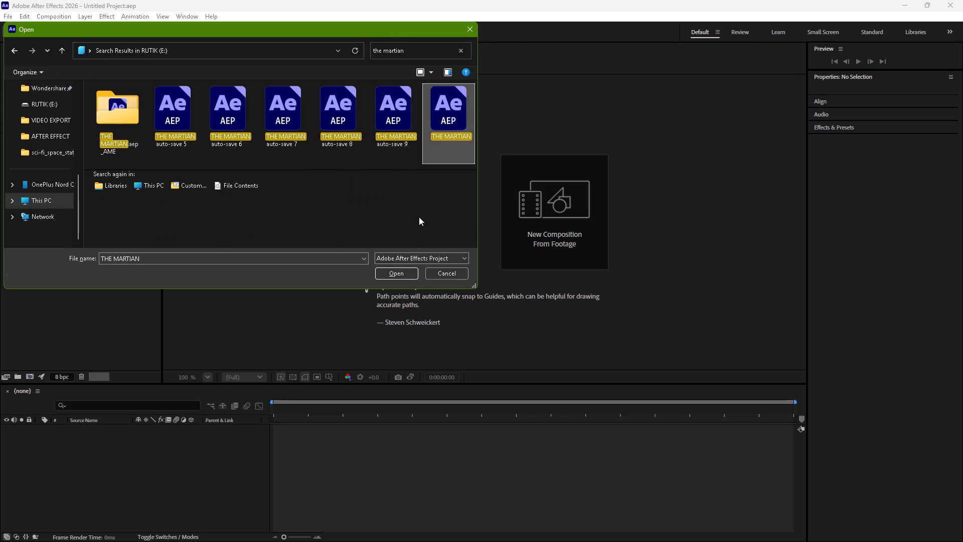
pyautogui.click(404, 274)
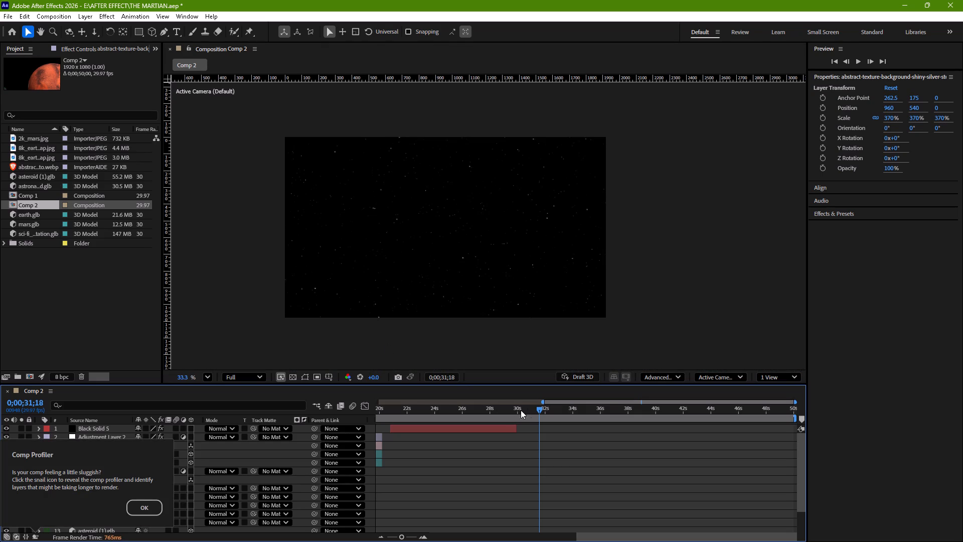
# Play Comp 2 from the beginning to review the title scene and the Earth and asteroid scene.
pyautogui.moveTo(539, 410); pyautogui.dragTo(499, 414)
pyautogui.click(153, 507)
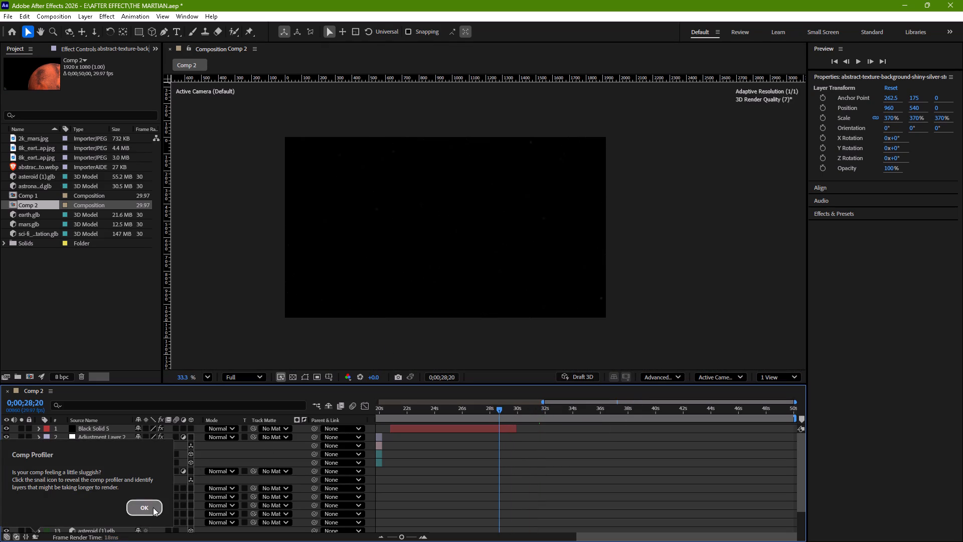
pyautogui.scroll(5, 209, 476)
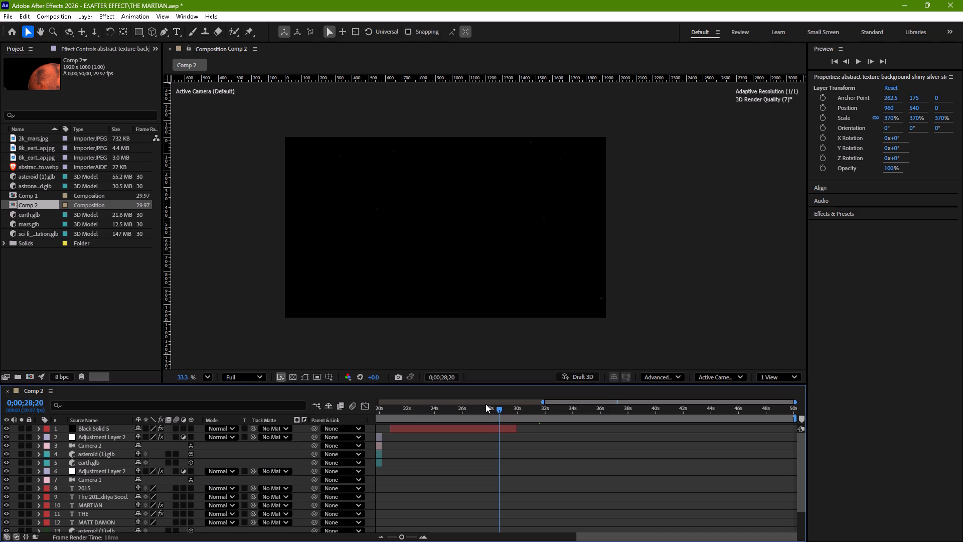
pyautogui.moveTo(499, 409); pyautogui.dragTo(340, 430)
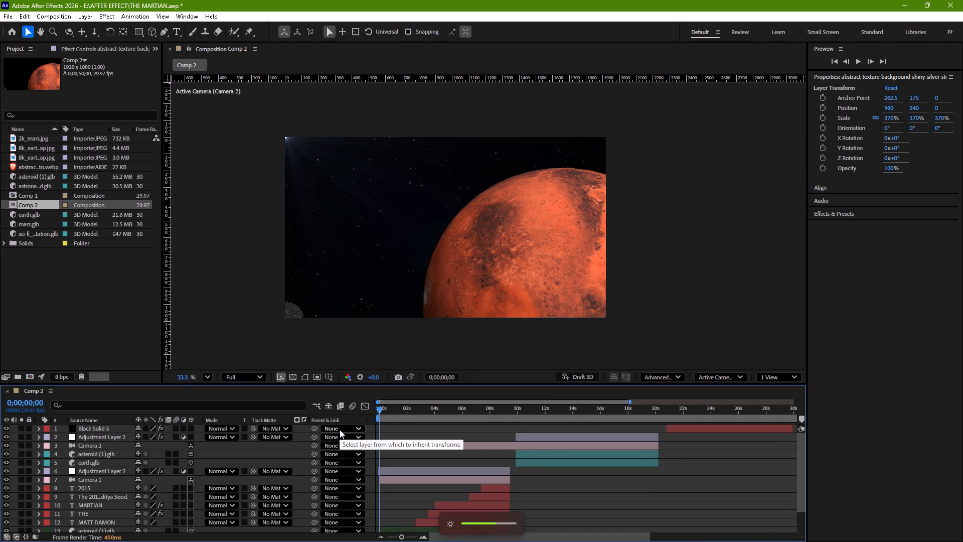
pyautogui.press('space')
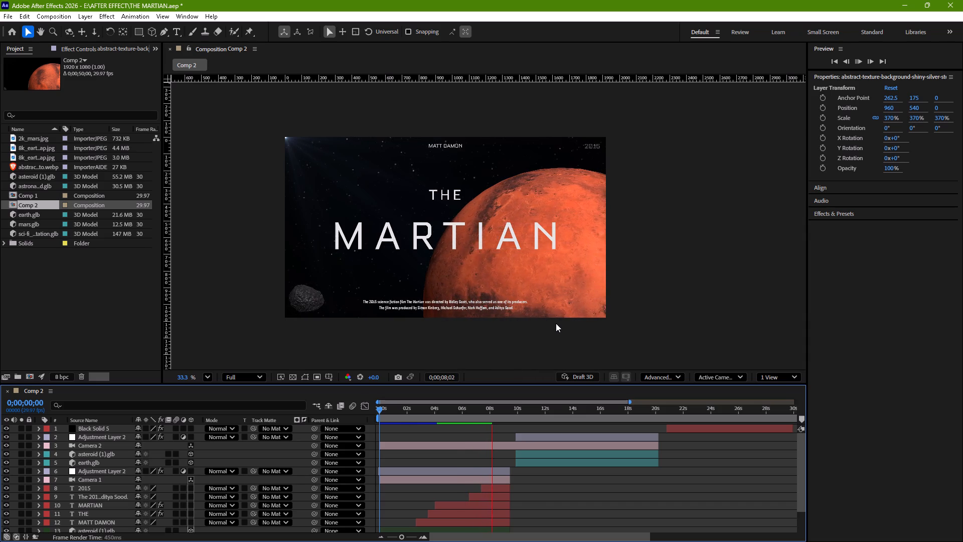
pyautogui.press('space')
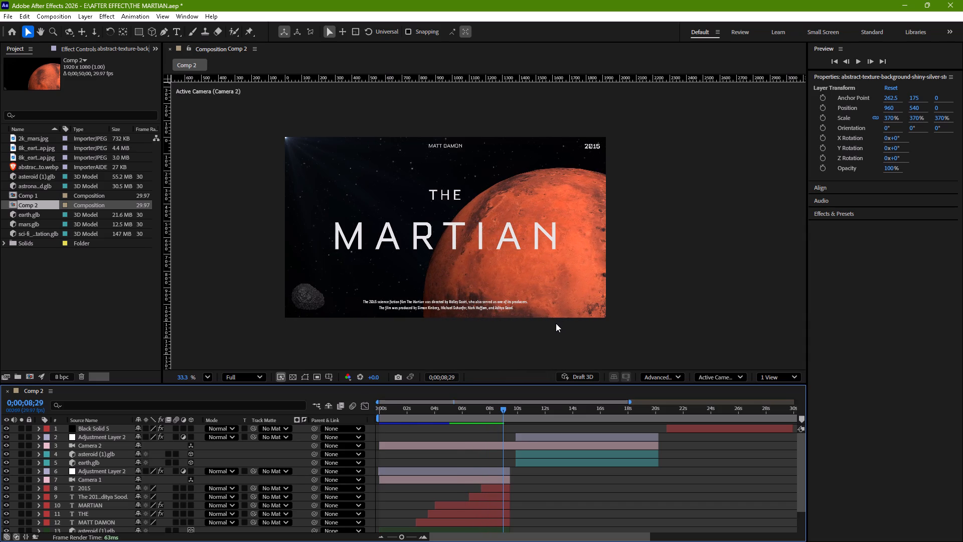
pyautogui.press('space')
pyautogui.press('space')
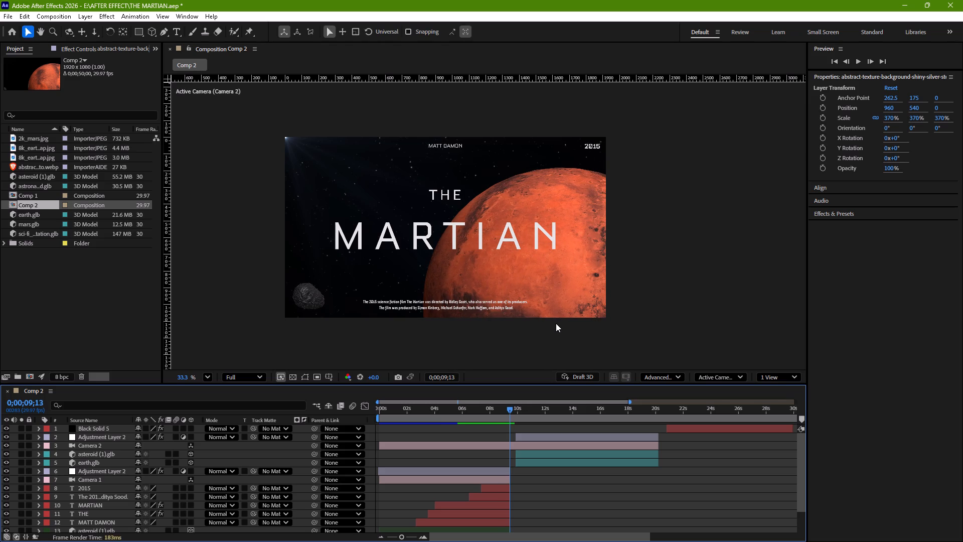
pyautogui.press('space')
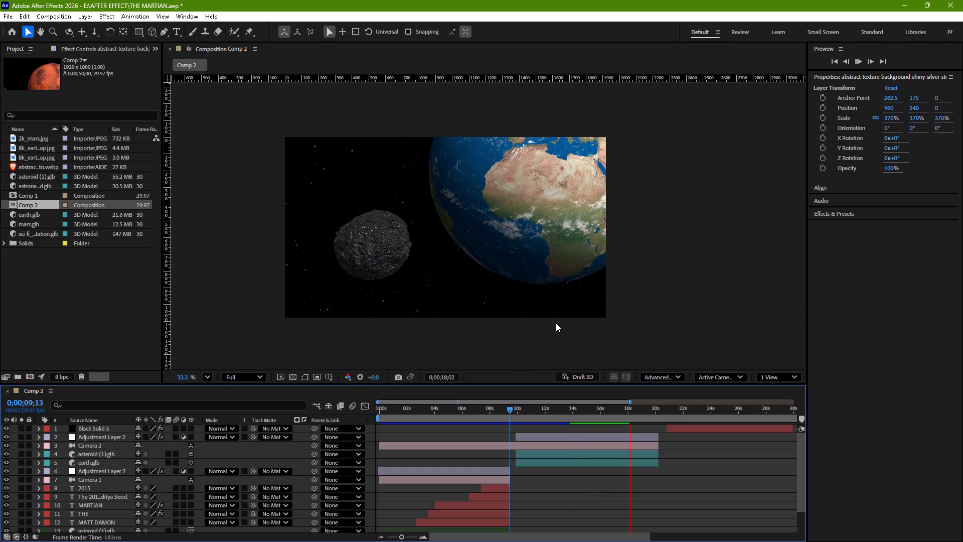
pyautogui.press('space')
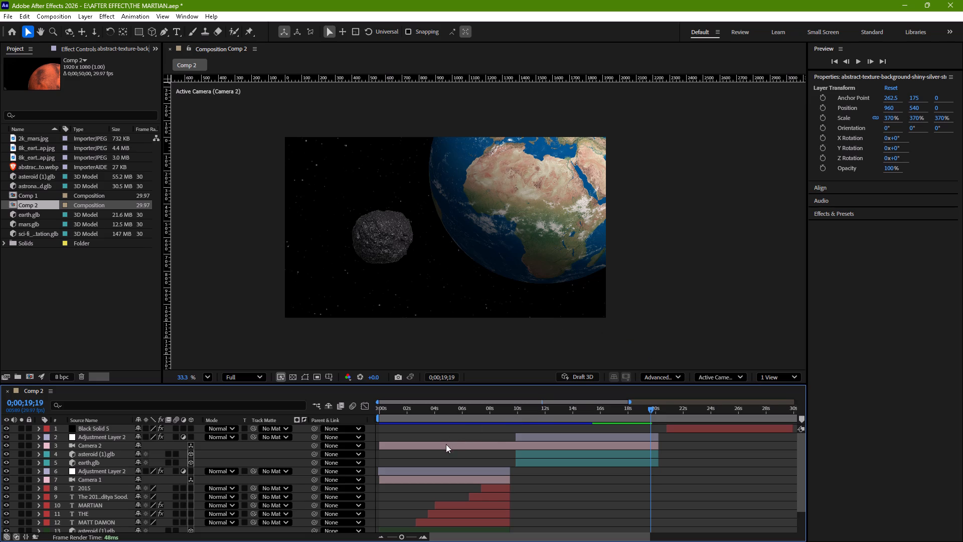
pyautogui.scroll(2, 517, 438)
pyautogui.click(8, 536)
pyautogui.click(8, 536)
# Add a two-node camera layer with the 50mm preset to Comp 2.
pyautogui.rightClick(303, 439)
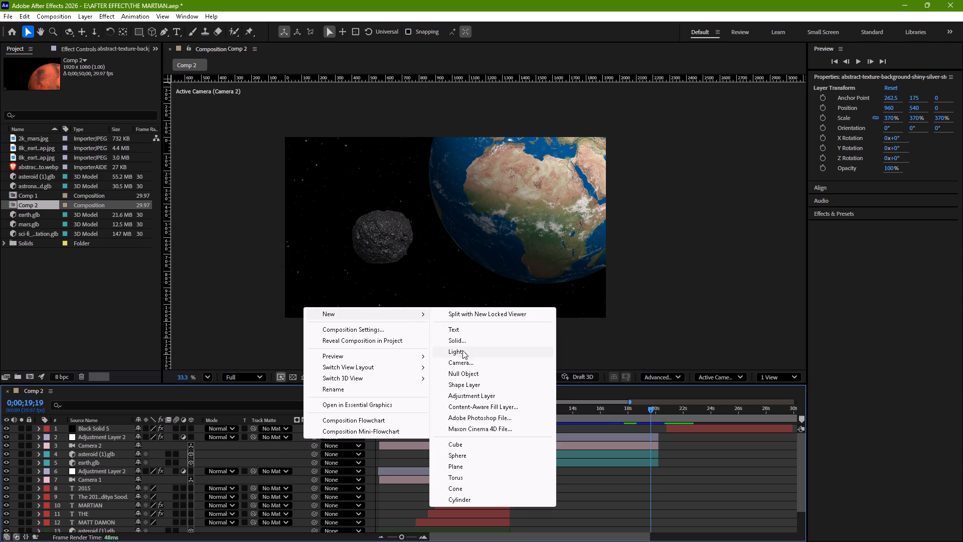
pyautogui.click(490, 361)
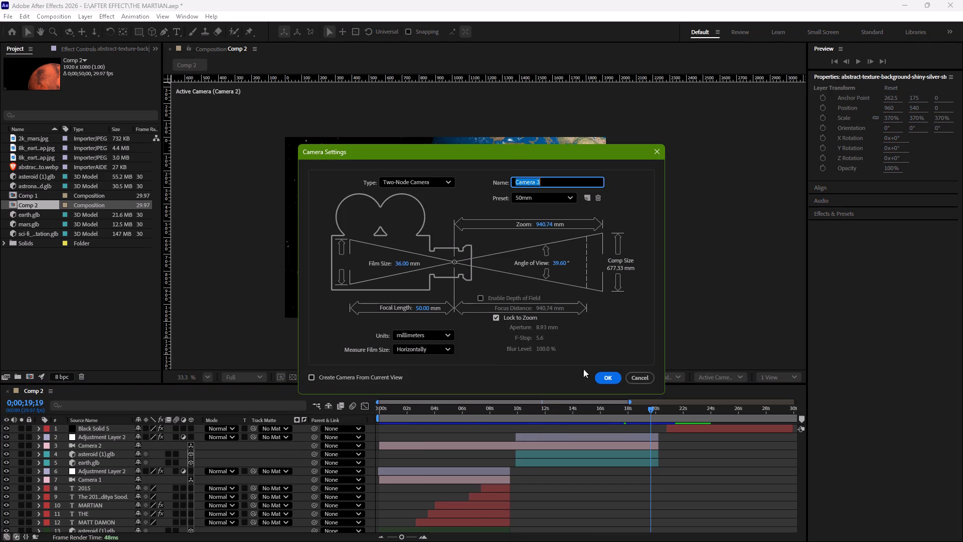
pyautogui.click(610, 374)
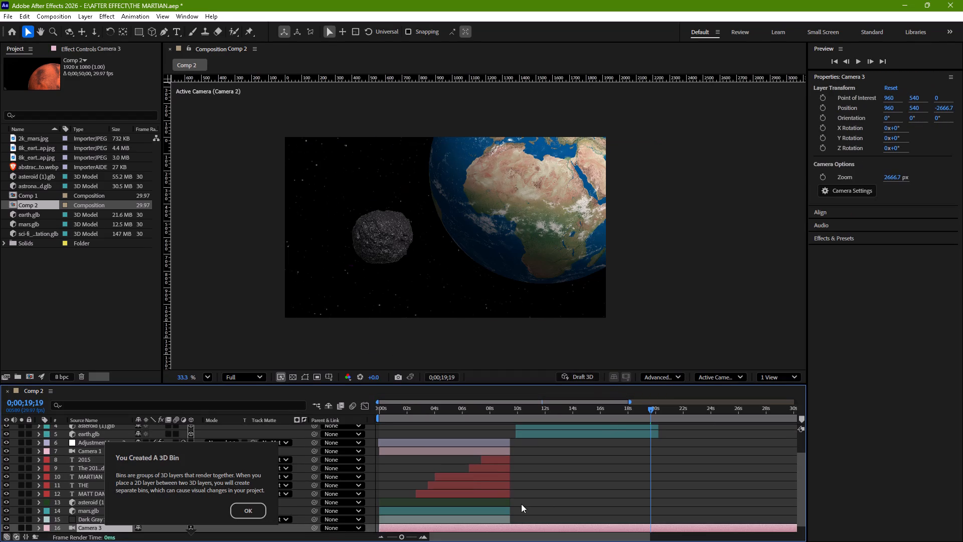
pyautogui.click(242, 511)
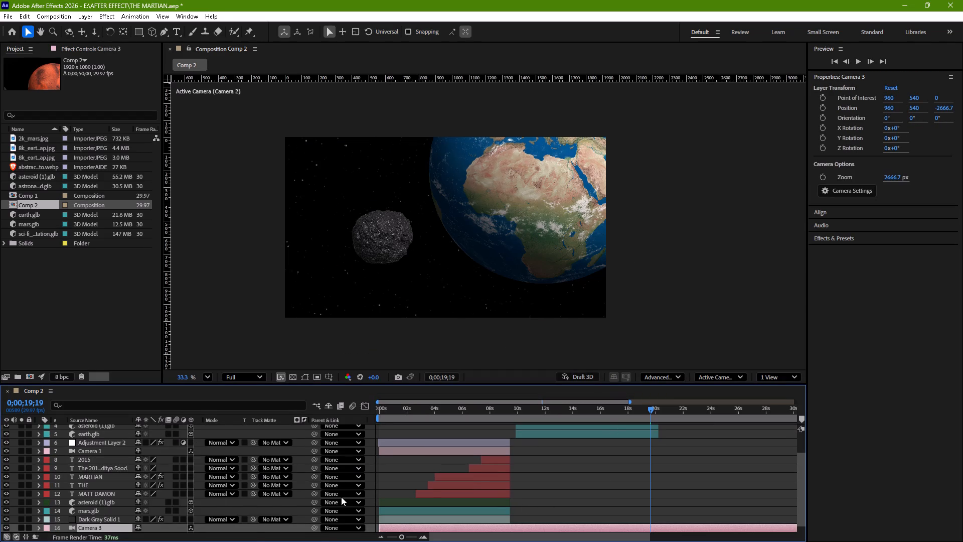
# Move the Camera 3 layer up the layer stack to directly below Black Solid 5.
pyautogui.scroll(-1, 341, 497)
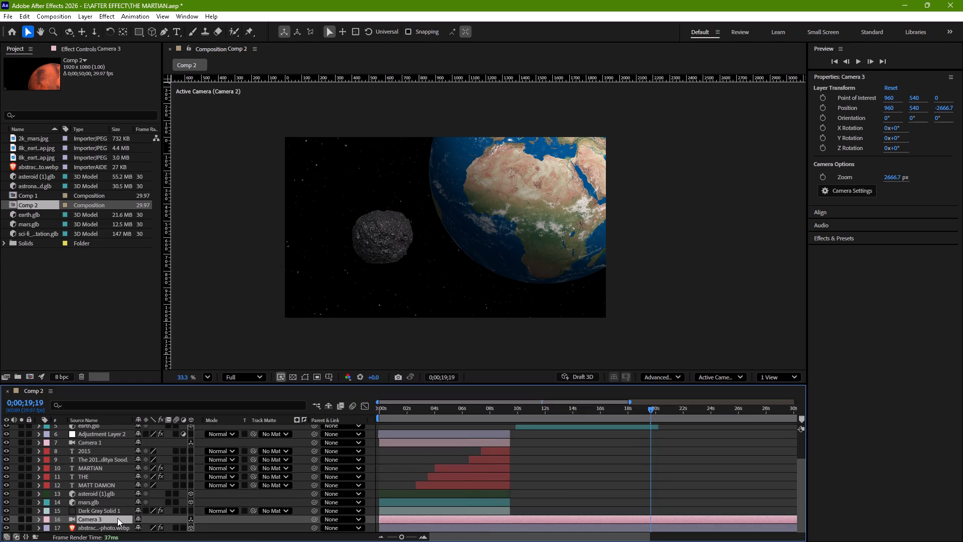
pyautogui.moveTo(117, 518); pyautogui.dragTo(144, 425)
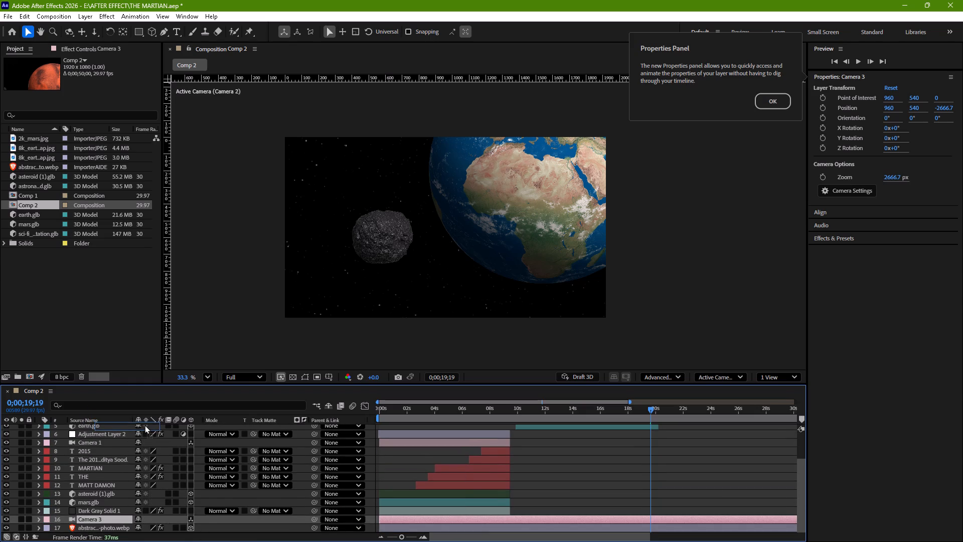
pyautogui.moveTo(144, 425); pyautogui.dragTo(149, 432)
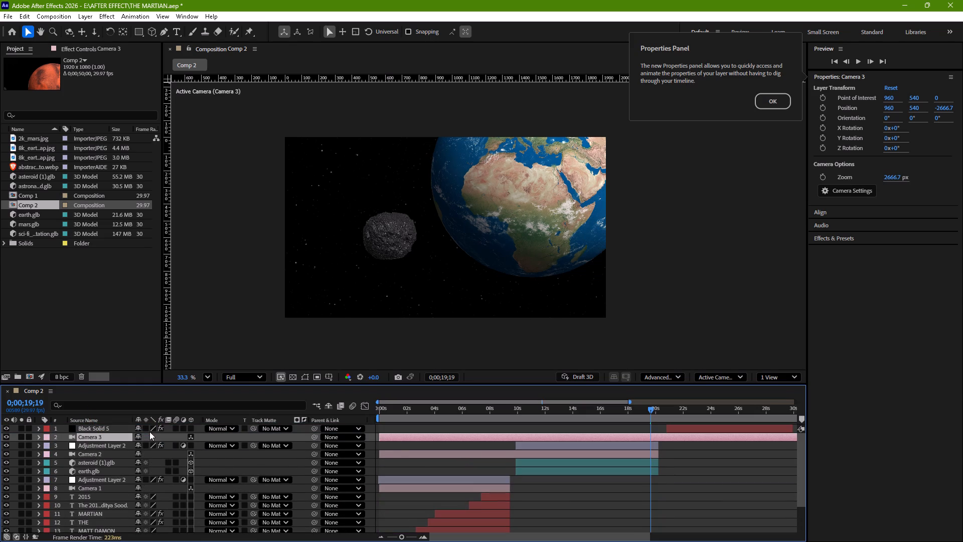
# Trim the Camera 3 layer to run from about 10 s to 20 s, matching the upper asteroid and earth.glb layers.
pyautogui.moveTo(379, 439); pyautogui.dragTo(515, 456)
pyautogui.hscroll(-2, 783, 439)
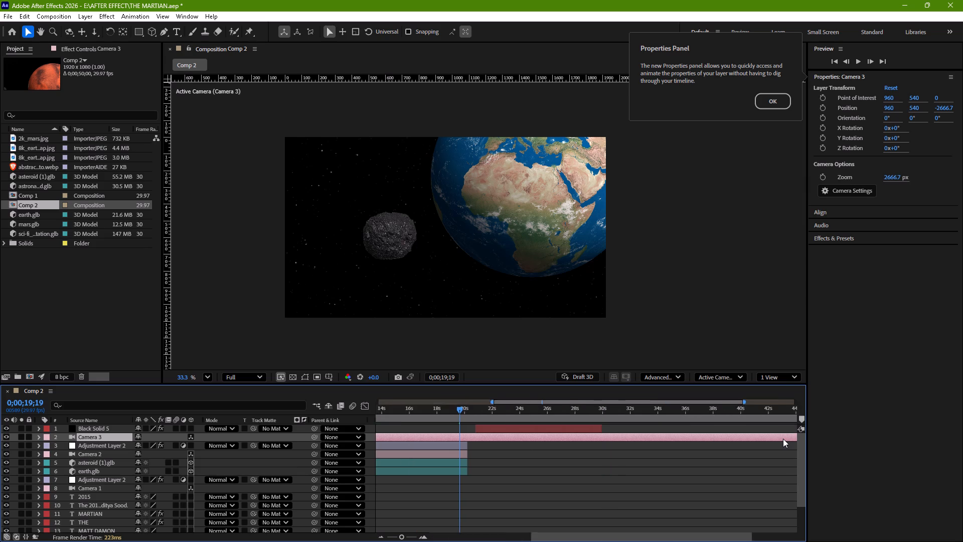
pyautogui.hscroll(-3, 783, 439)
pyautogui.moveTo(792, 438); pyautogui.dragTo(389, 471)
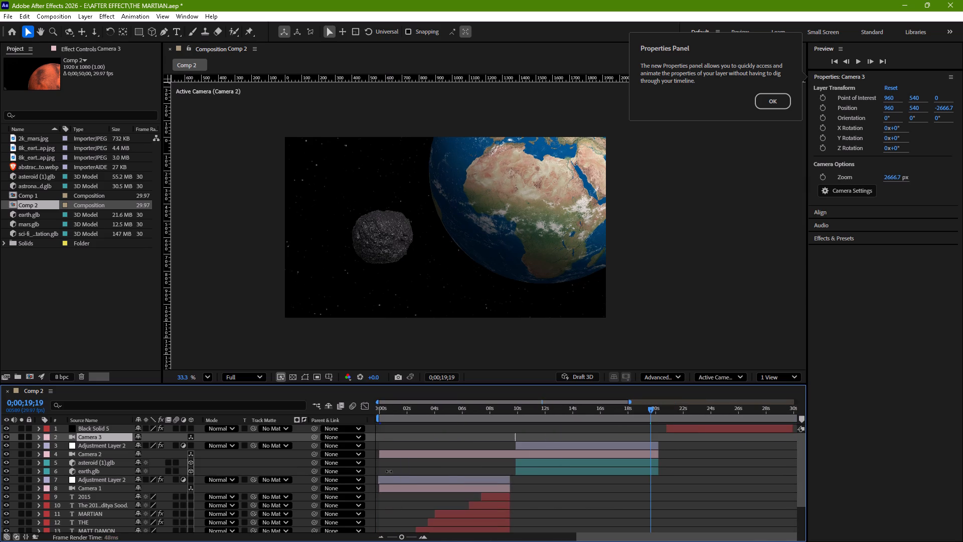
pyautogui.moveTo(389, 471); pyautogui.dragTo(658, 471)
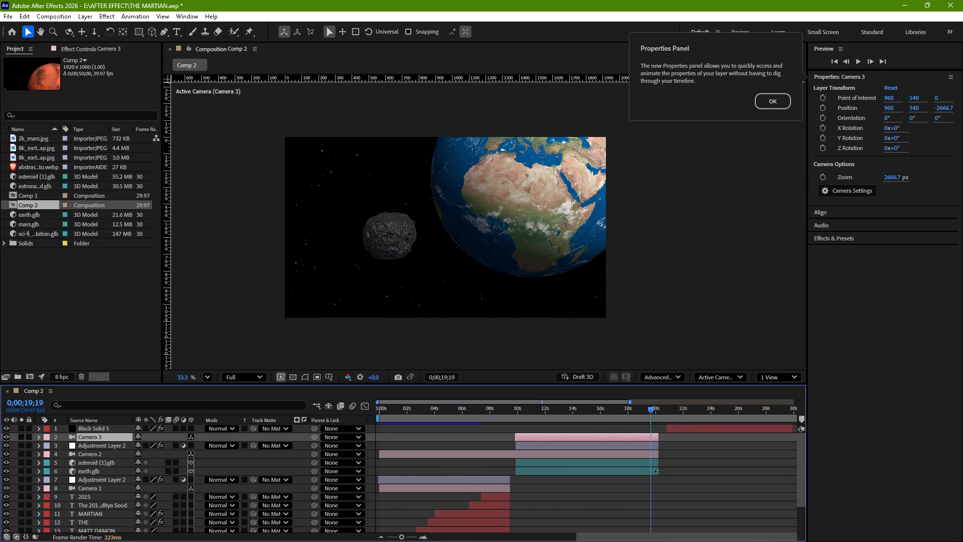
pyautogui.click(615, 438)
pyautogui.click(192, 444)
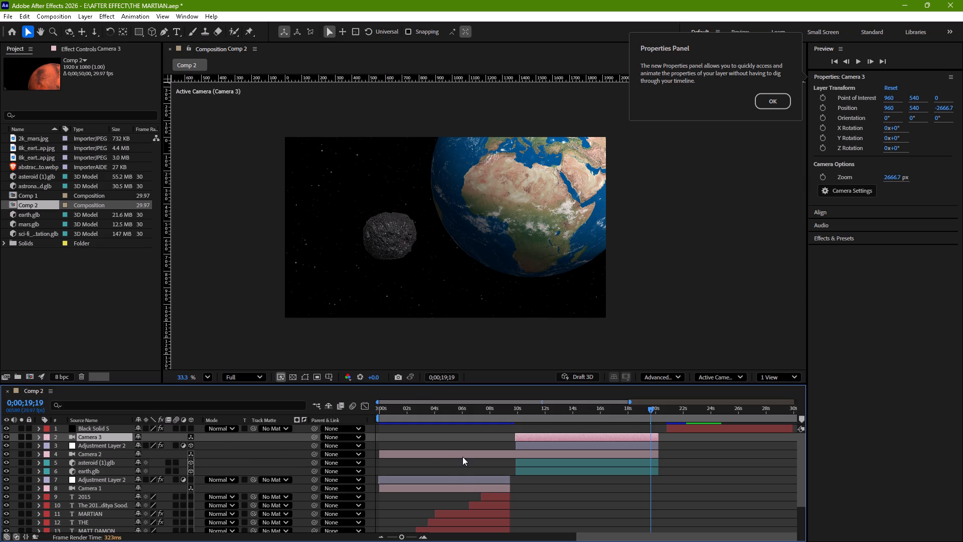
# Make a copy of the Camera 2 layer and place it directly below the earth.glb layer.
pyautogui.hscroll(3, 431, 461)
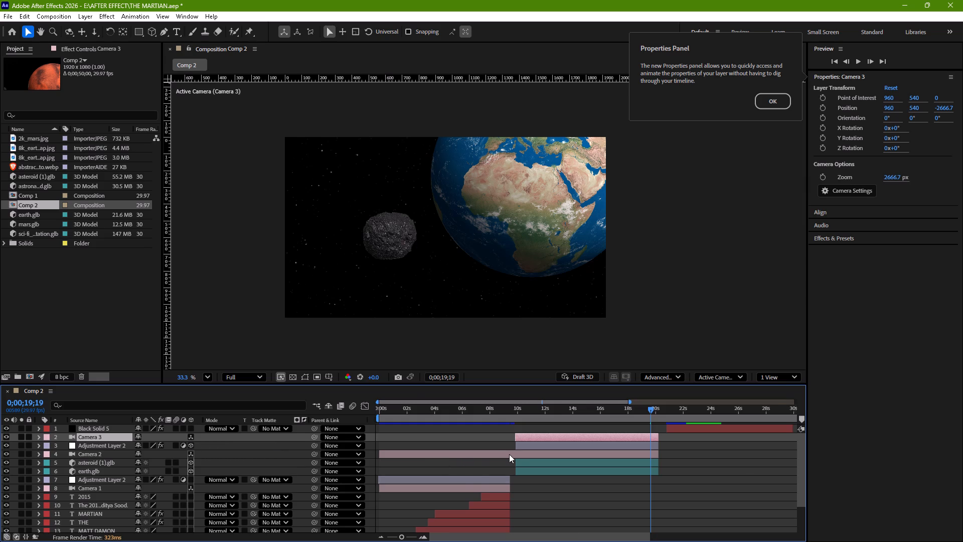
pyautogui.click(510, 454)
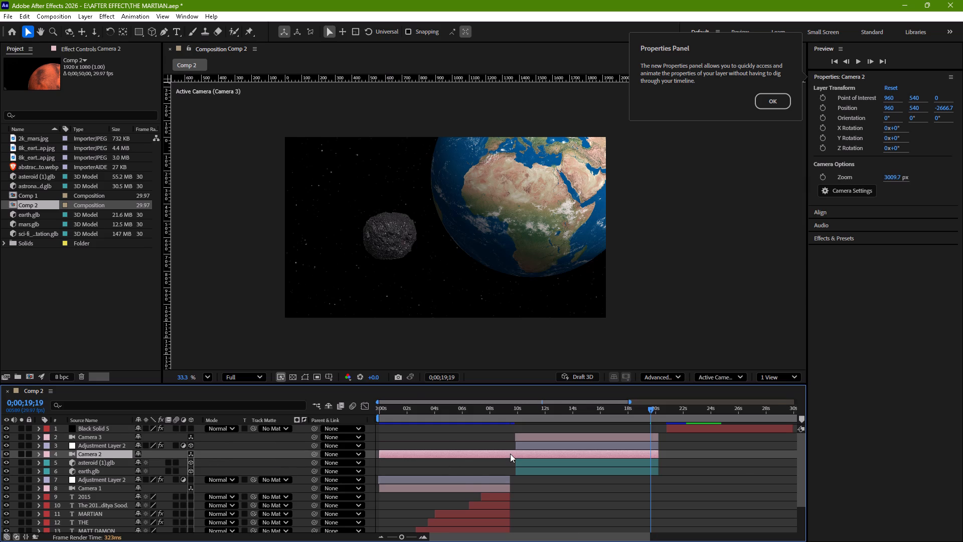
pyautogui.hotkey('ctrl', 'c')
pyautogui.hotkey('ctrl', 'v')
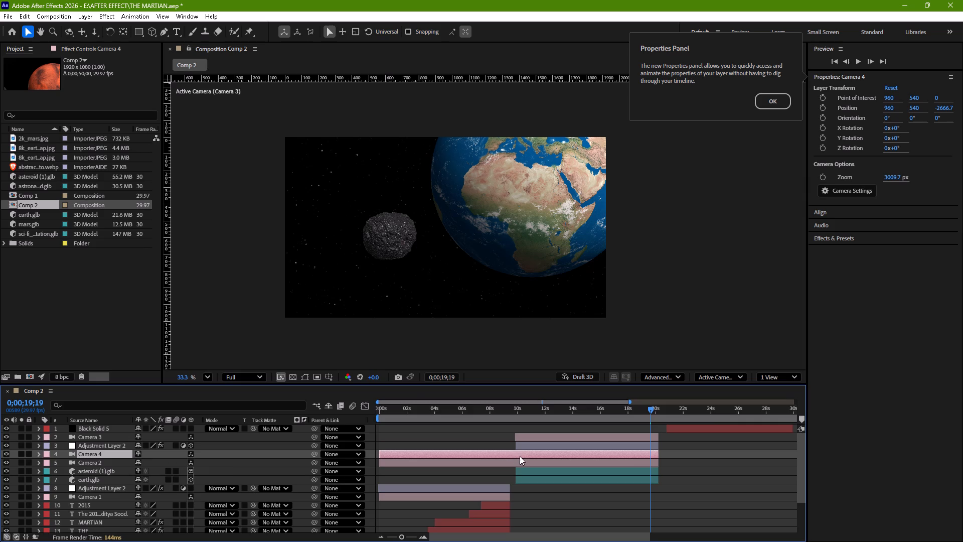
pyautogui.moveTo(113, 452); pyautogui.dragTo(113, 477)
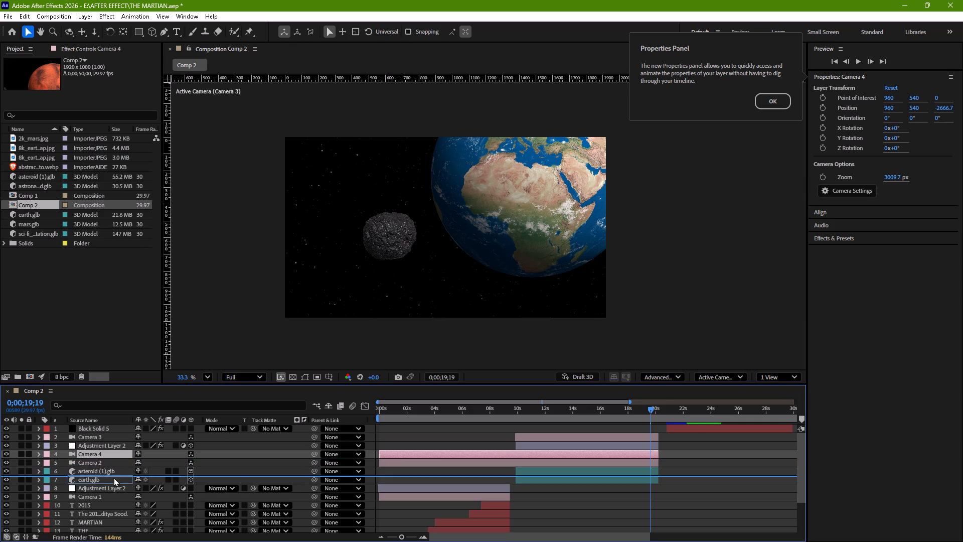
pyautogui.moveTo(113, 477); pyautogui.dragTo(113, 487)
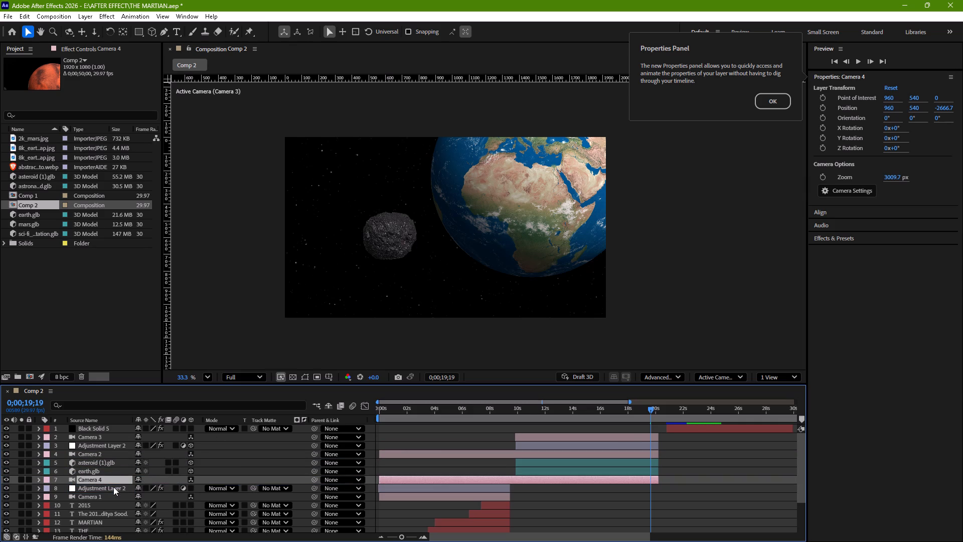
# Trim the end of the Camera 4 layer to about 9.5 s, matching the Adjustment Layer 2 and Camera 1 layers below it.
pyautogui.moveTo(660, 481); pyautogui.dragTo(567, 490)
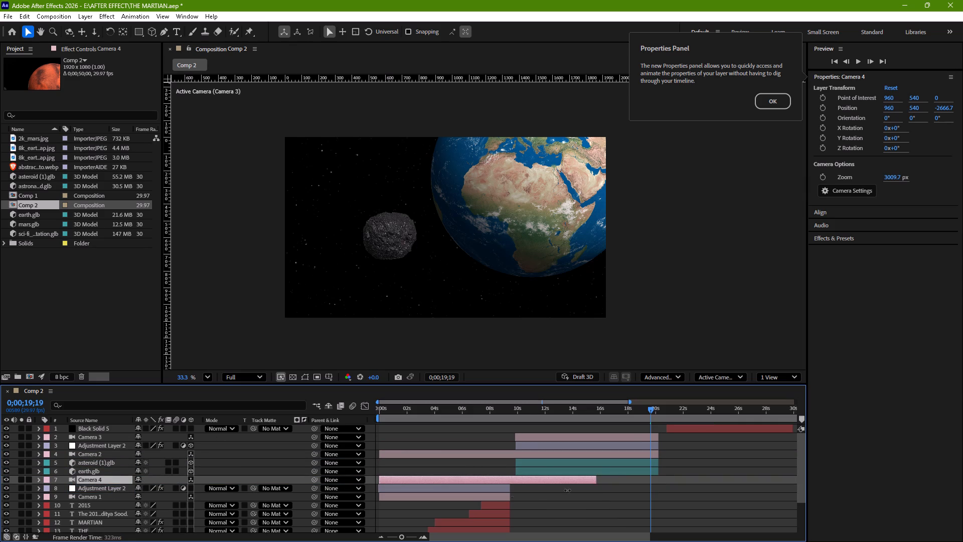
pyautogui.moveTo(567, 490); pyautogui.dragTo(512, 501)
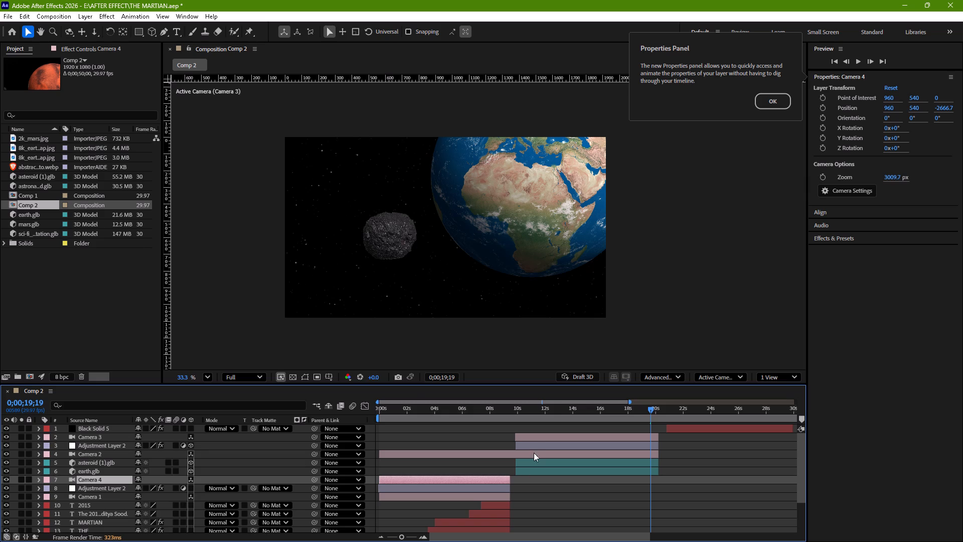
# Trim the start of the Camera 2 layer to about 10 s, matching the asteroid and earth.glb layers below it.
pyautogui.click(539, 450)
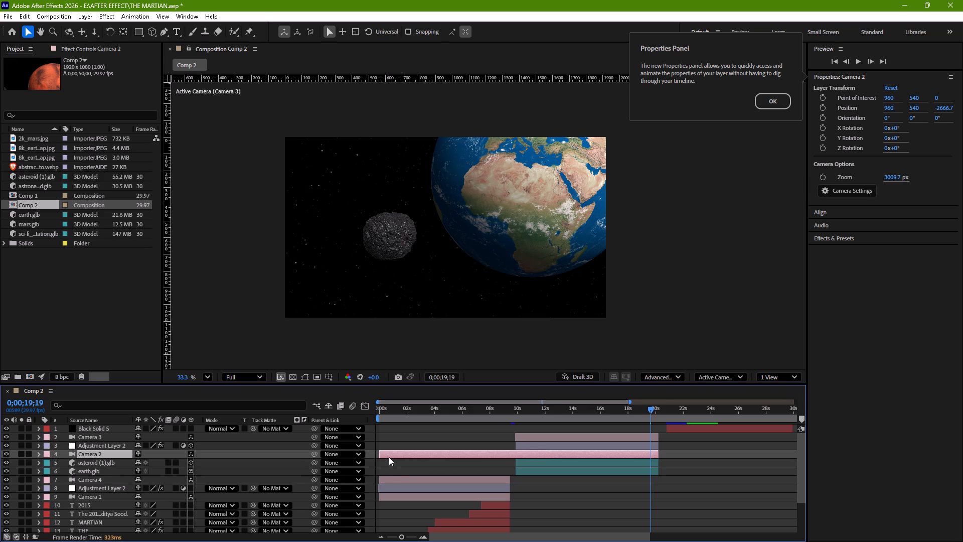
pyautogui.moveTo(379, 454); pyautogui.dragTo(515, 464)
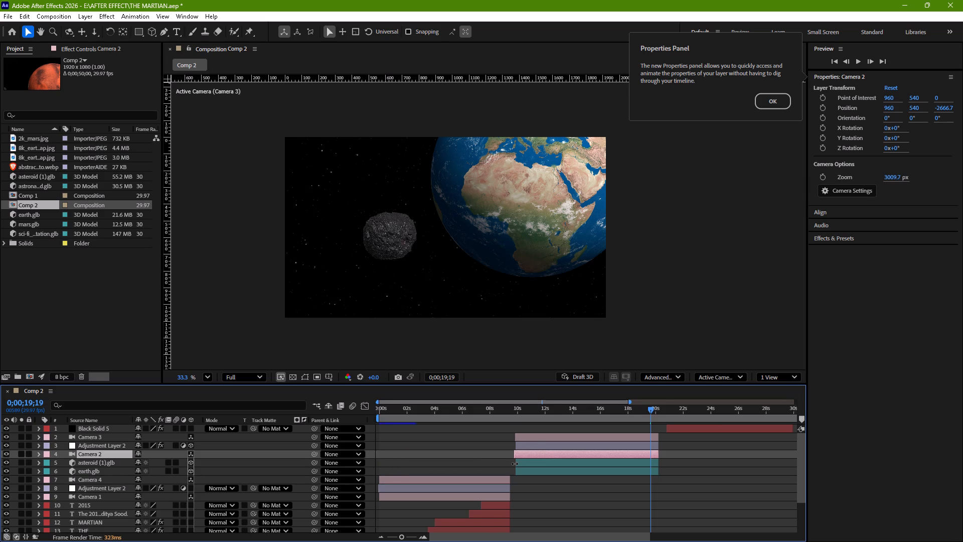
pyautogui.moveTo(515, 464); pyautogui.dragTo(515, 464)
pyautogui.moveTo(515, 464); pyautogui.dragTo(516, 464)
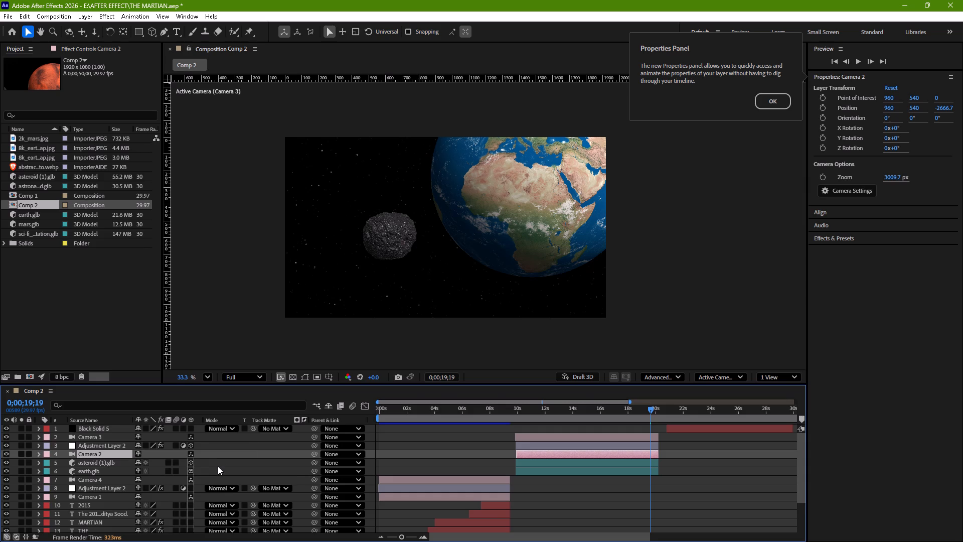
pyautogui.scroll(1, 218, 466)
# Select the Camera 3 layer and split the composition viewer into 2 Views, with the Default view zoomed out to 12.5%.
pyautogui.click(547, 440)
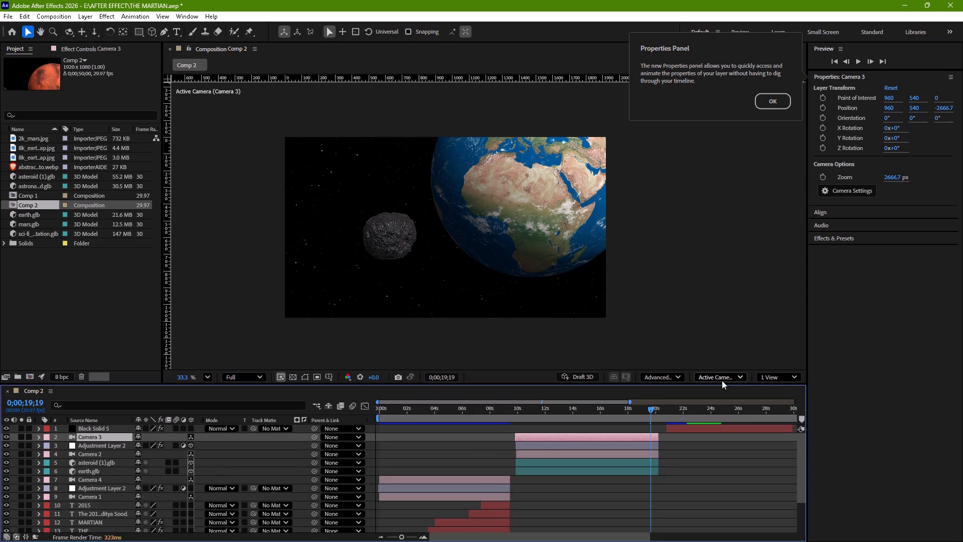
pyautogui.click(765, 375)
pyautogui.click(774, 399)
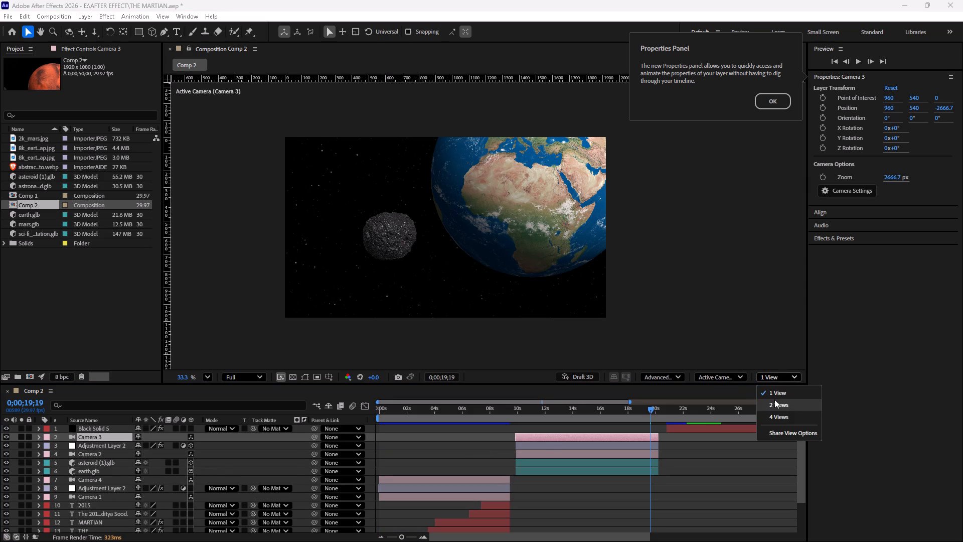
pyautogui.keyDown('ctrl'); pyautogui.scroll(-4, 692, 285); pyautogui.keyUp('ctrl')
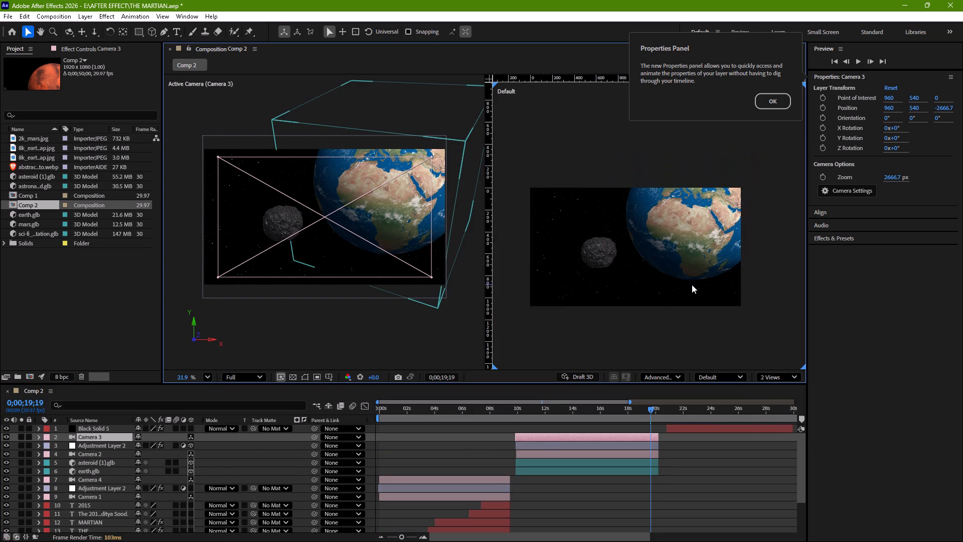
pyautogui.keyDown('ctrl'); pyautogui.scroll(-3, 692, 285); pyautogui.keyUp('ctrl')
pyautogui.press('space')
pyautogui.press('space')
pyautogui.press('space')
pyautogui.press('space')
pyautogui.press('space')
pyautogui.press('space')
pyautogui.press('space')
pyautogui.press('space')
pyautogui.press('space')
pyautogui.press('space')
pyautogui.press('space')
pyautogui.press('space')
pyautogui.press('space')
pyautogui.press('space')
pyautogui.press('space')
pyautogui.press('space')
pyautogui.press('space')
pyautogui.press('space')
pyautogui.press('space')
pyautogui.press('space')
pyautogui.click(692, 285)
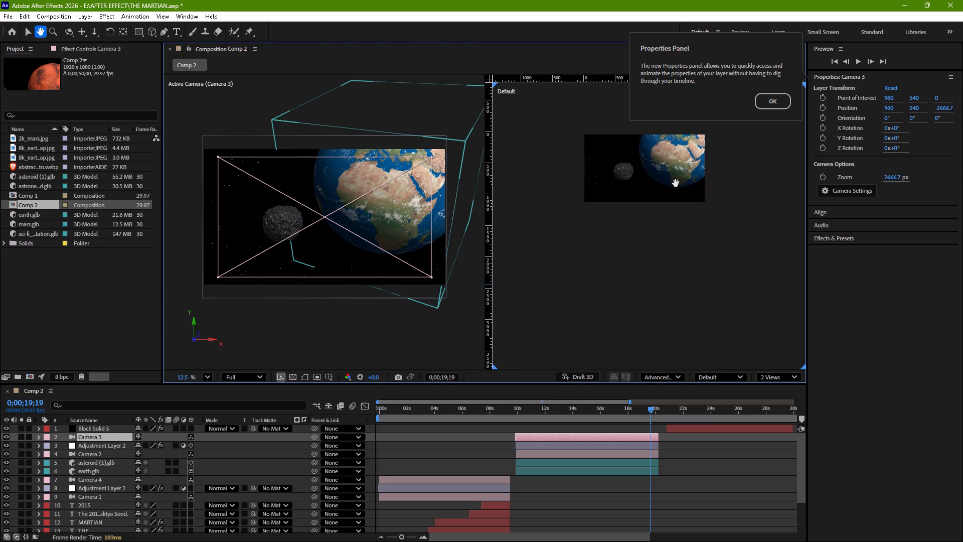
# Dismiss the Properties Panel tip.
pyautogui.click(777, 104)
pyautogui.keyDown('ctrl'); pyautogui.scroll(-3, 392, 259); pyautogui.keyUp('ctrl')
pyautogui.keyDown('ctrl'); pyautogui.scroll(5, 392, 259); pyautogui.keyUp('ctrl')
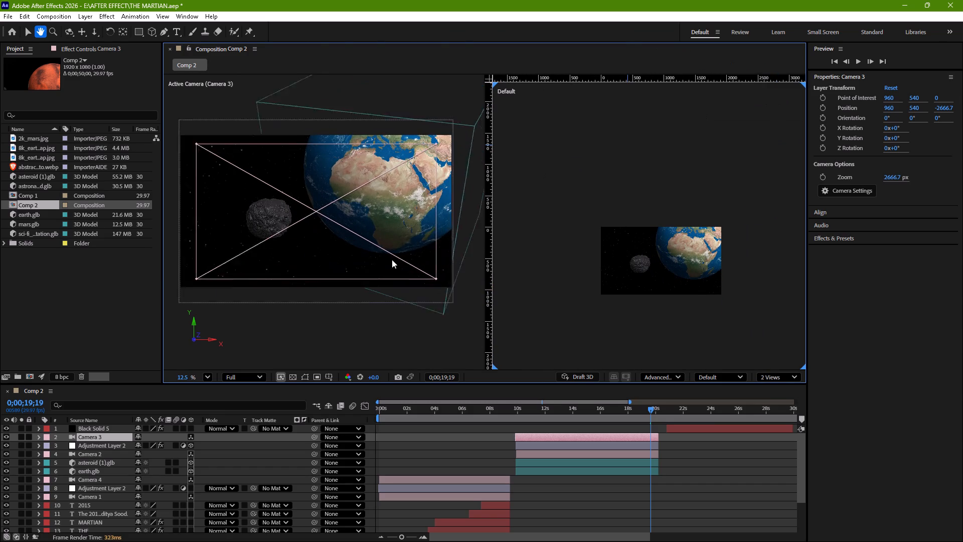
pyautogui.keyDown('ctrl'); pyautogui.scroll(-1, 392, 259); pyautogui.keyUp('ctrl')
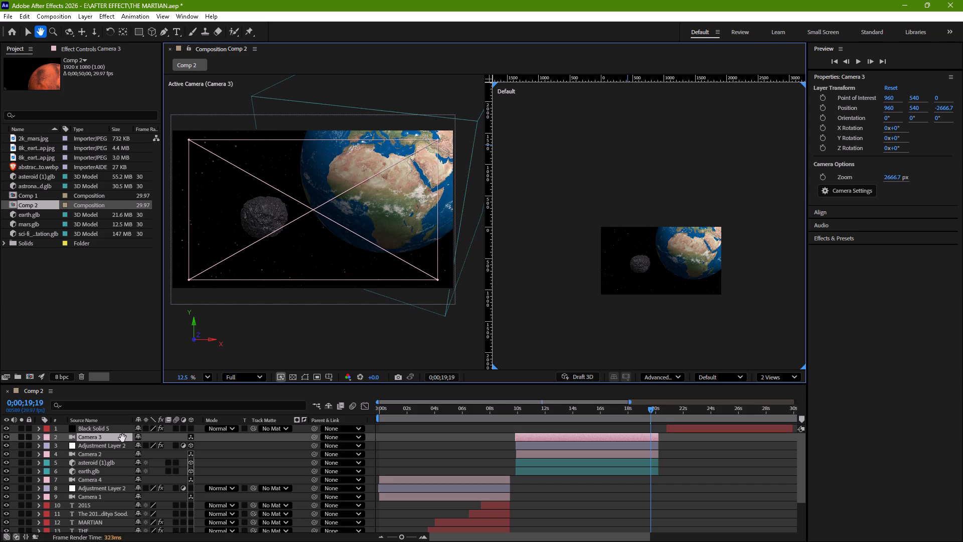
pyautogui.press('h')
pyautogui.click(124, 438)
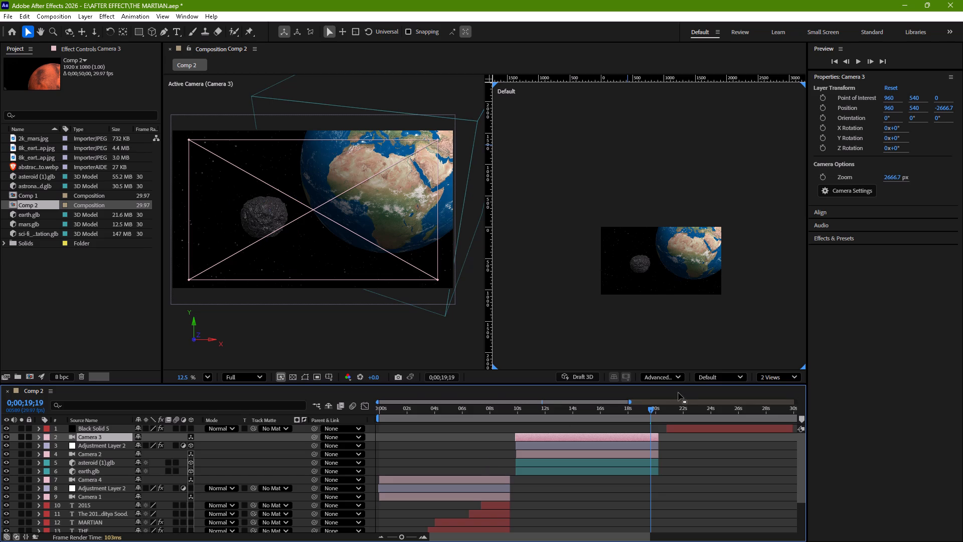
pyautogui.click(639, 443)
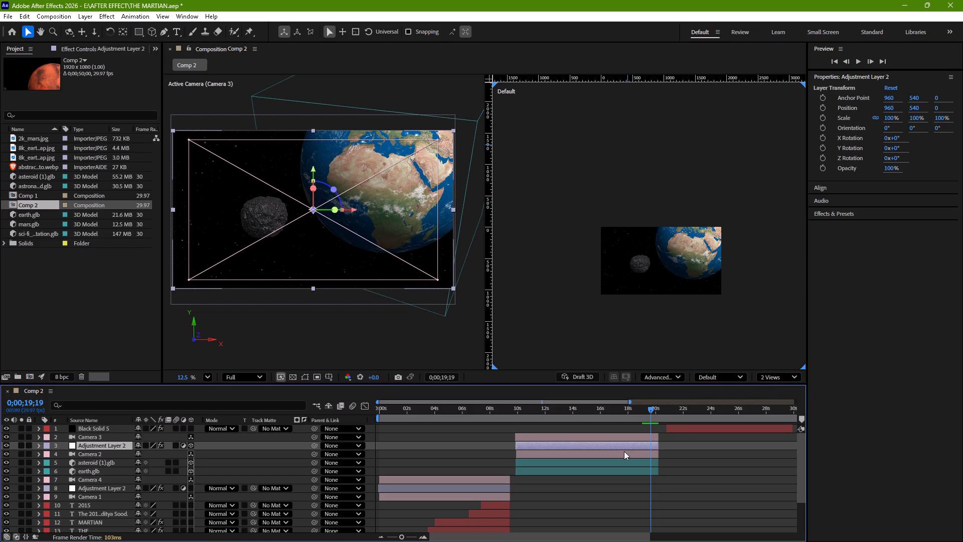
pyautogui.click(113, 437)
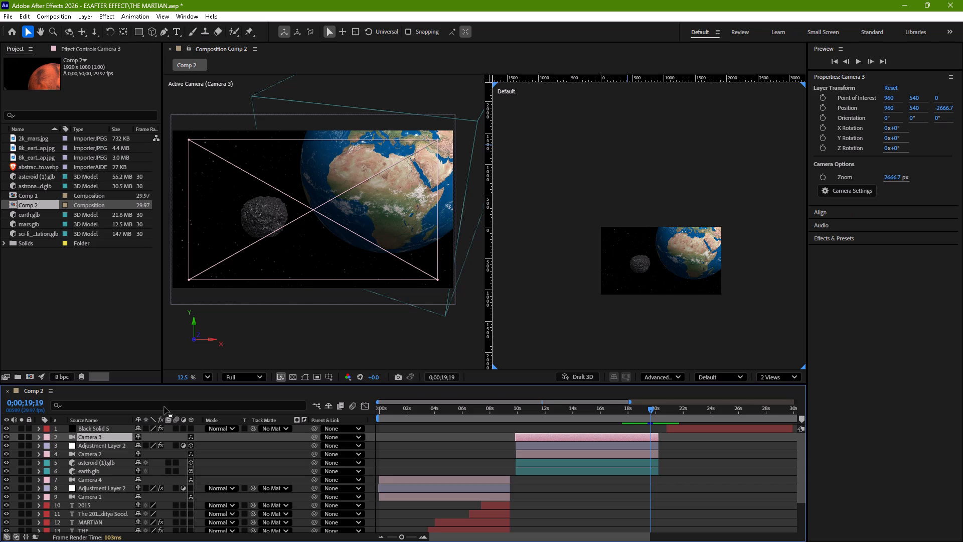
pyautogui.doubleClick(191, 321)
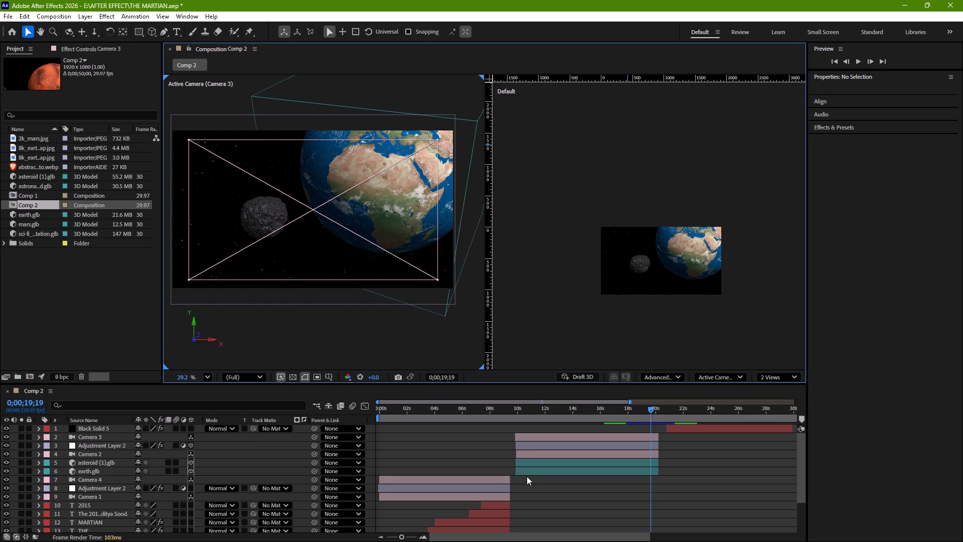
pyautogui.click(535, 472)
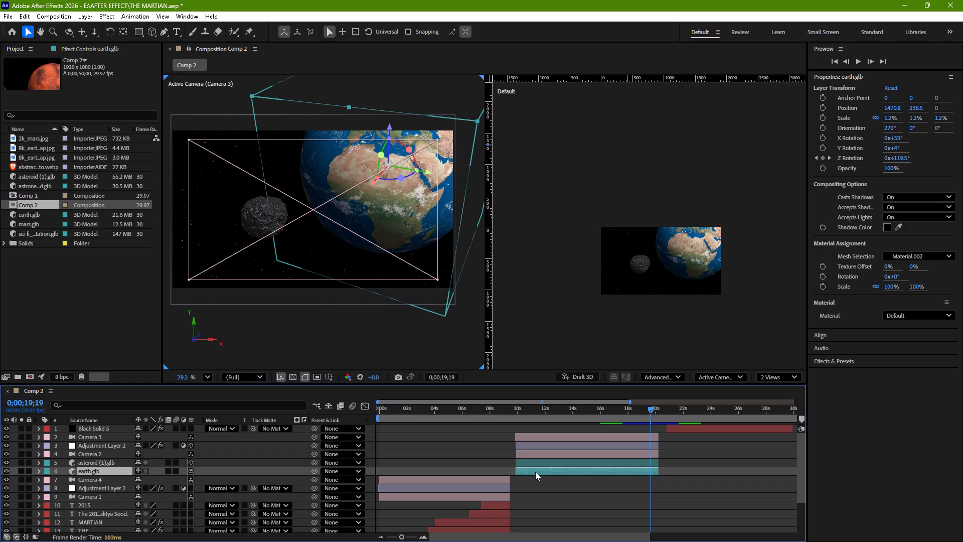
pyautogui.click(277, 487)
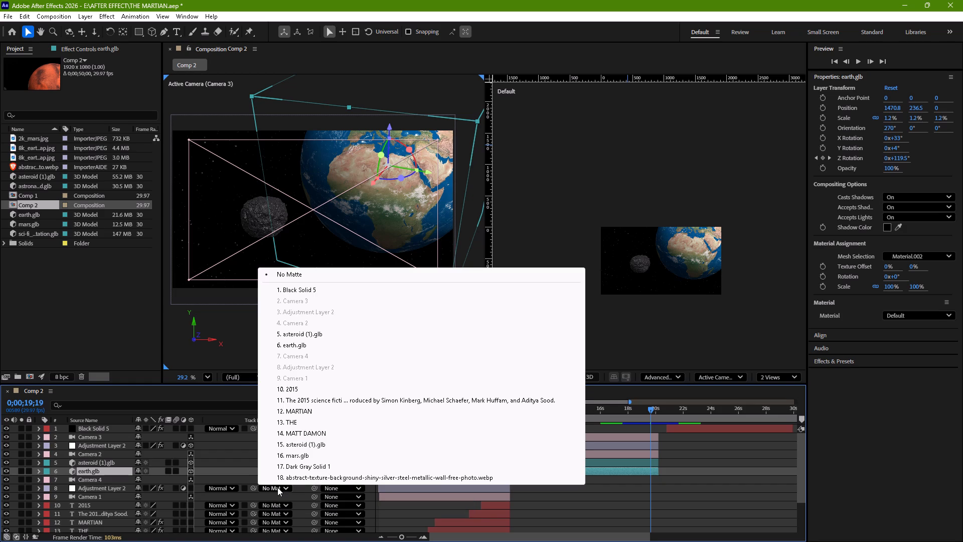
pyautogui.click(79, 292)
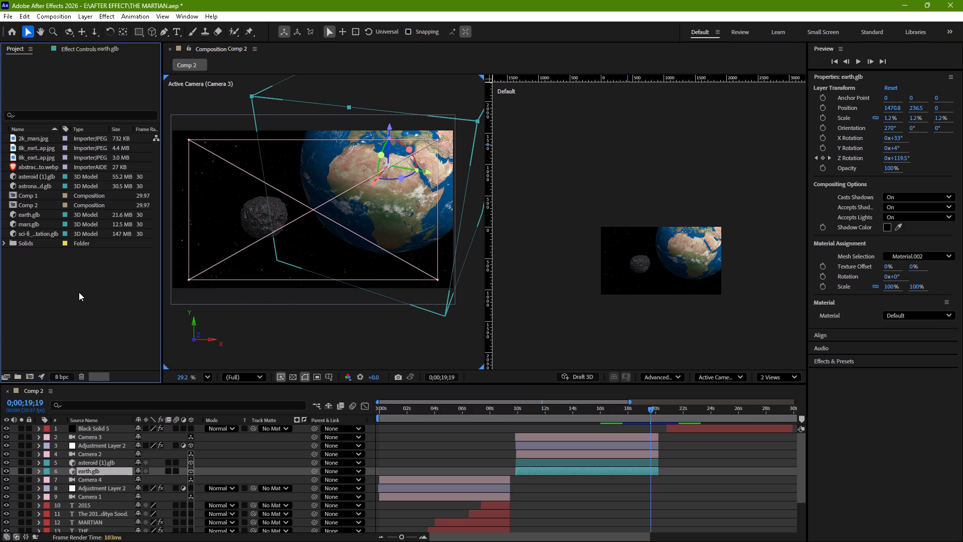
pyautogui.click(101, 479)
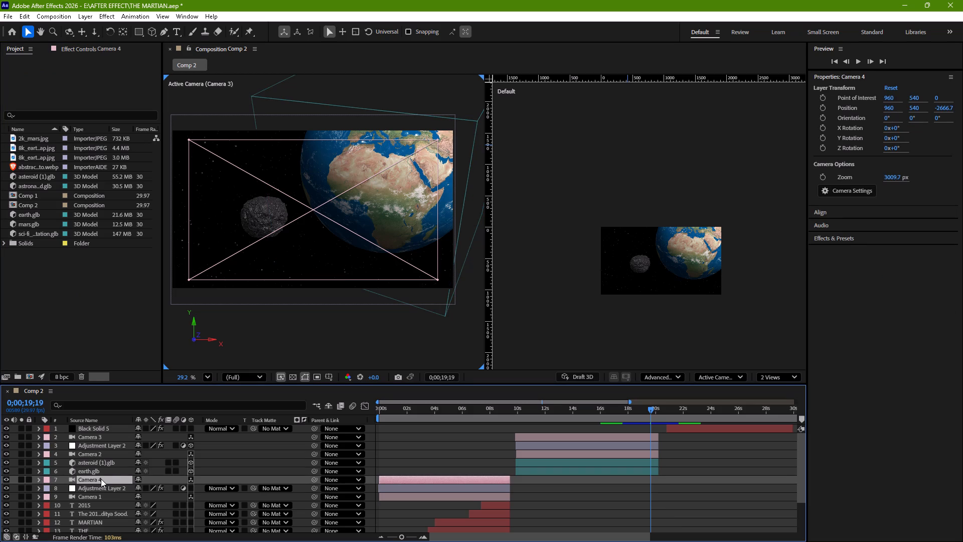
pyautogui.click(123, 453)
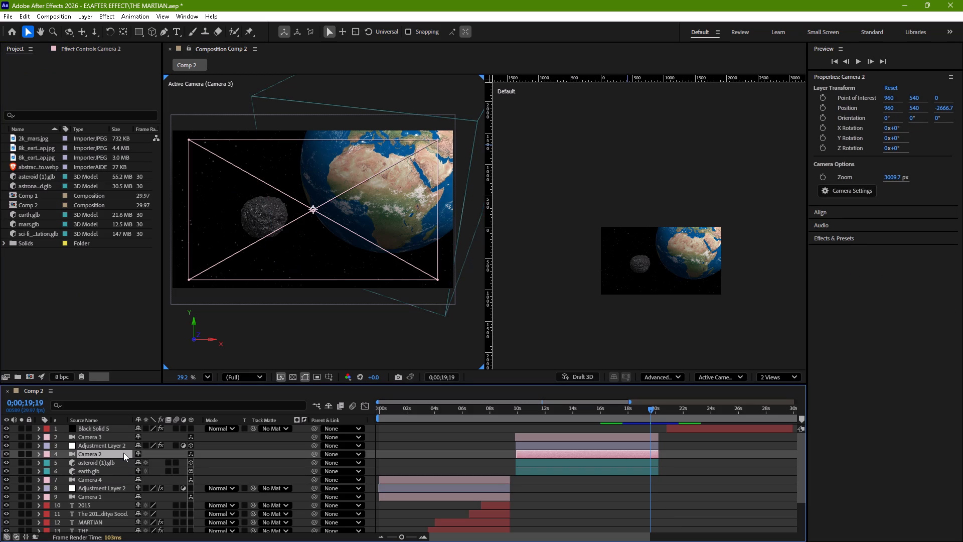
# Delete the Camera 3 layer from Comp 2.
pyautogui.click(543, 434)
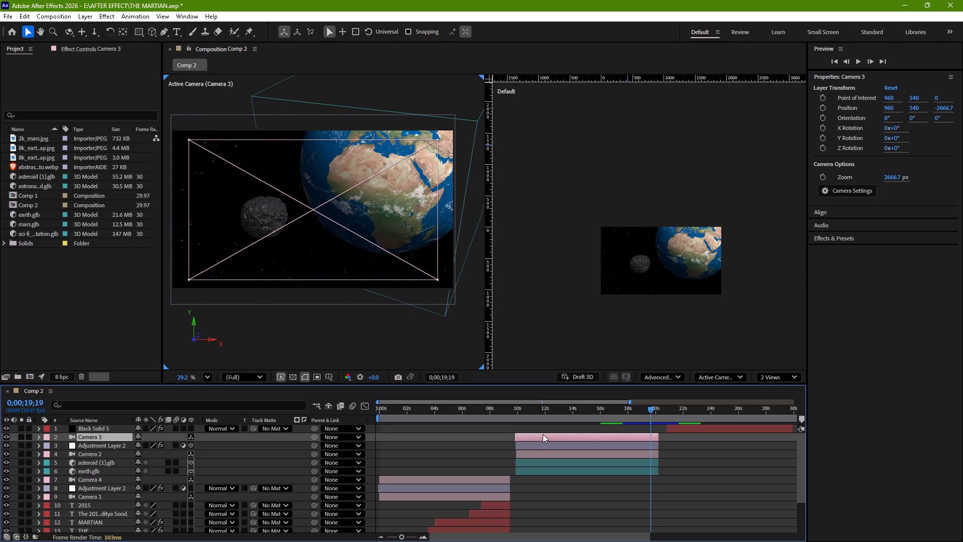
pyautogui.press('Delete')
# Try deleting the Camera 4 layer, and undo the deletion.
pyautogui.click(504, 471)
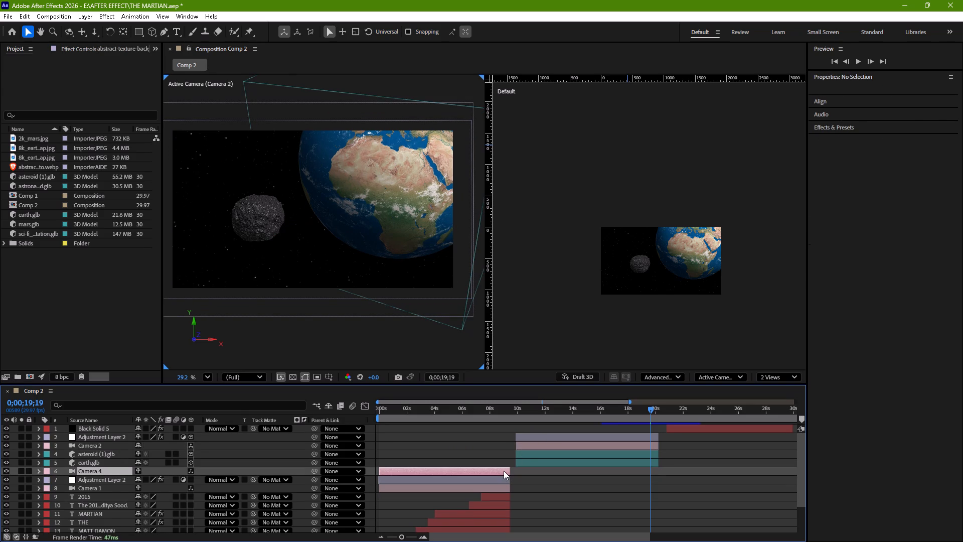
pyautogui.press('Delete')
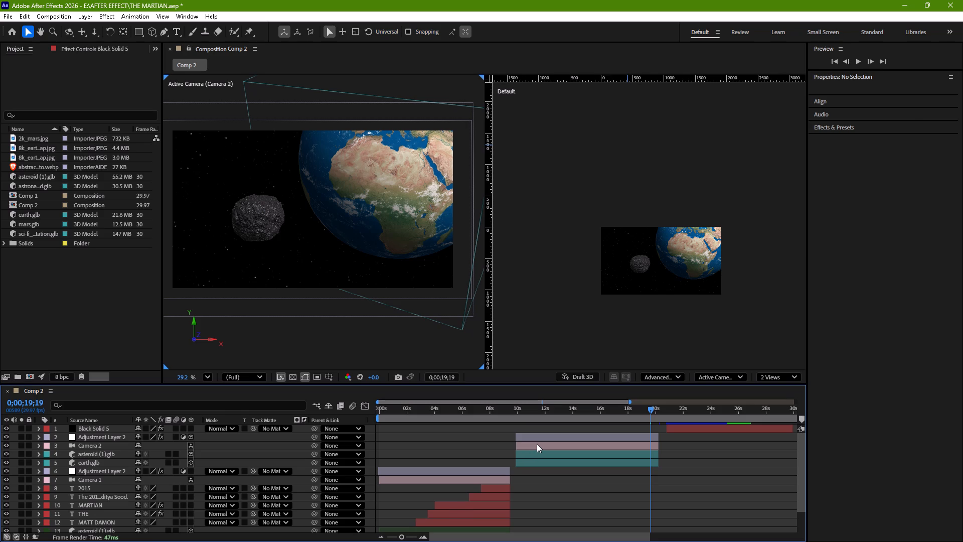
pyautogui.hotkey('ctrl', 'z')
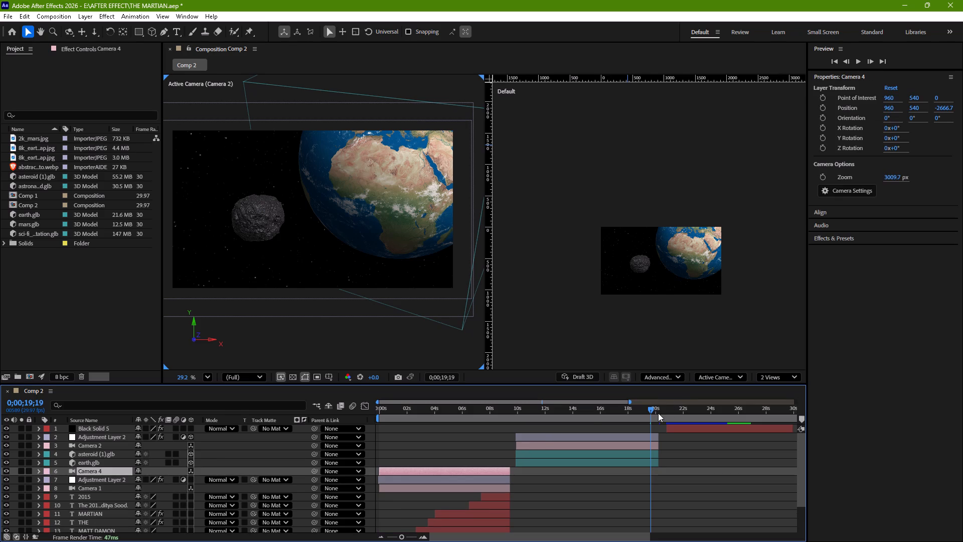
# Return the playhead to 0;00;00;00 and preview the opening Mars shot.
pyautogui.moveTo(651, 409); pyautogui.dragTo(349, 454)
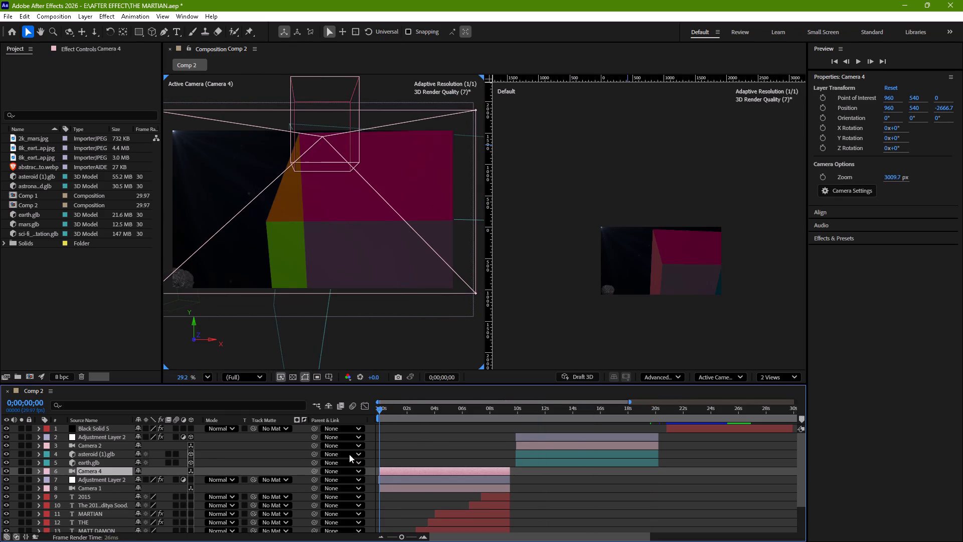
pyautogui.moveTo(349, 454); pyautogui.dragTo(328, 458)
pyautogui.press('space')
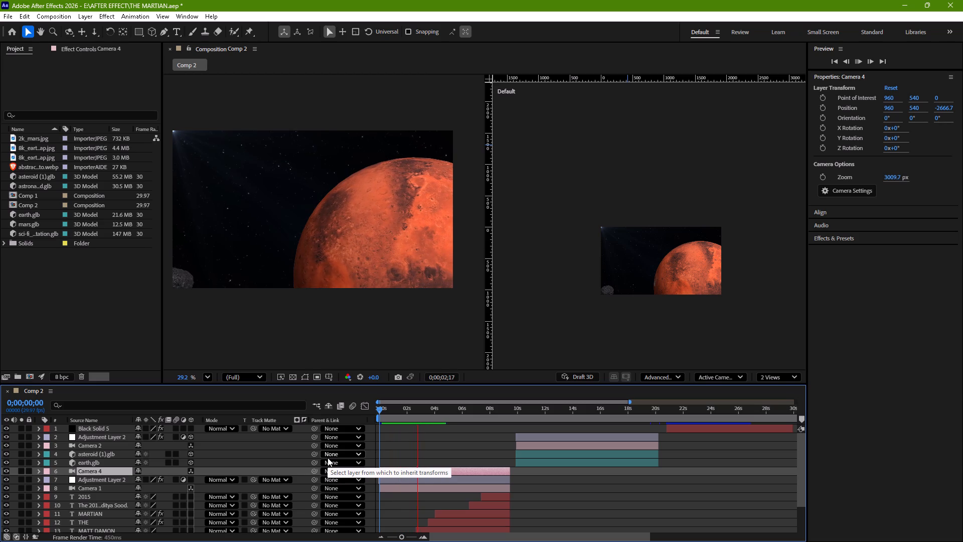
# Switch the composition viewer to 1 View, zoom to 33.3% and center the frame.
pyautogui.click(769, 374)
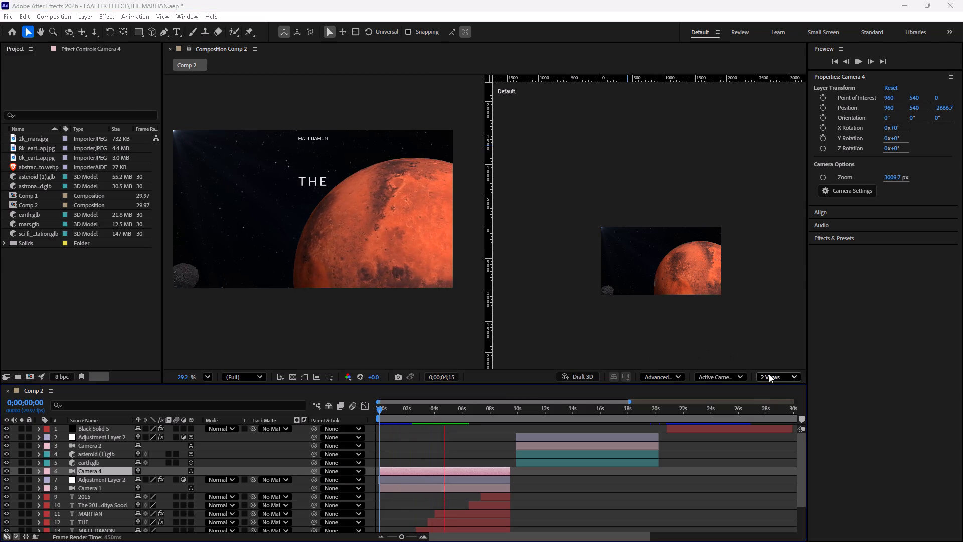
pyautogui.click(775, 390)
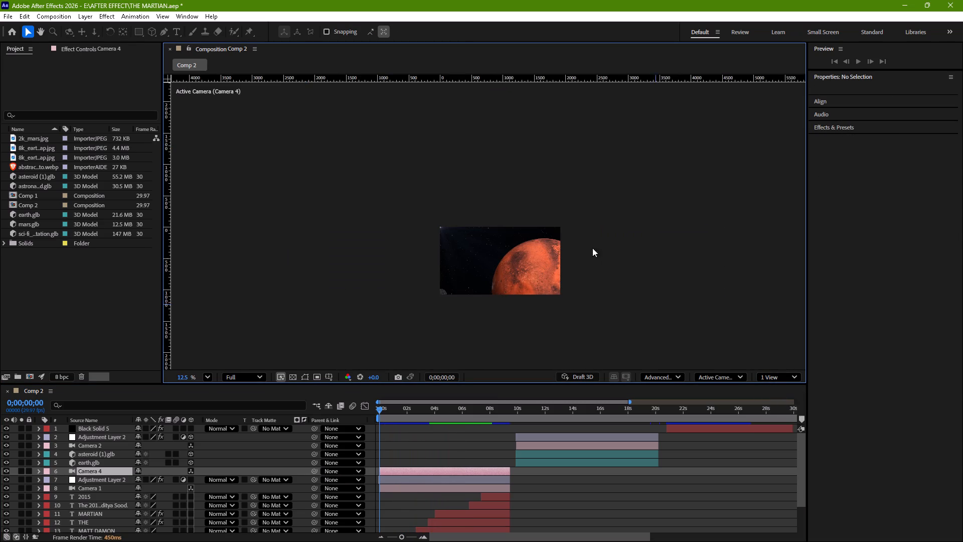
pyautogui.keyDown('ctrl'); pyautogui.scroll(8, 577, 240); pyautogui.keyUp('ctrl')
pyautogui.press('space')
pyautogui.press('space')
pyautogui.press('space')
pyautogui.press('space')
pyautogui.press('space')
pyautogui.press('space')
pyautogui.press('space')
pyautogui.press('space')
pyautogui.press('space')
pyautogui.press('space')
pyautogui.press('space')
pyautogui.press('space')
pyautogui.press('space')
pyautogui.press('space')
pyautogui.press('space')
pyautogui.press('space')
pyautogui.press('space')
pyautogui.press('space')
pyautogui.press('space')
pyautogui.press('space')
pyautogui.moveTo(577, 240); pyautogui.dragTo(658, 164)
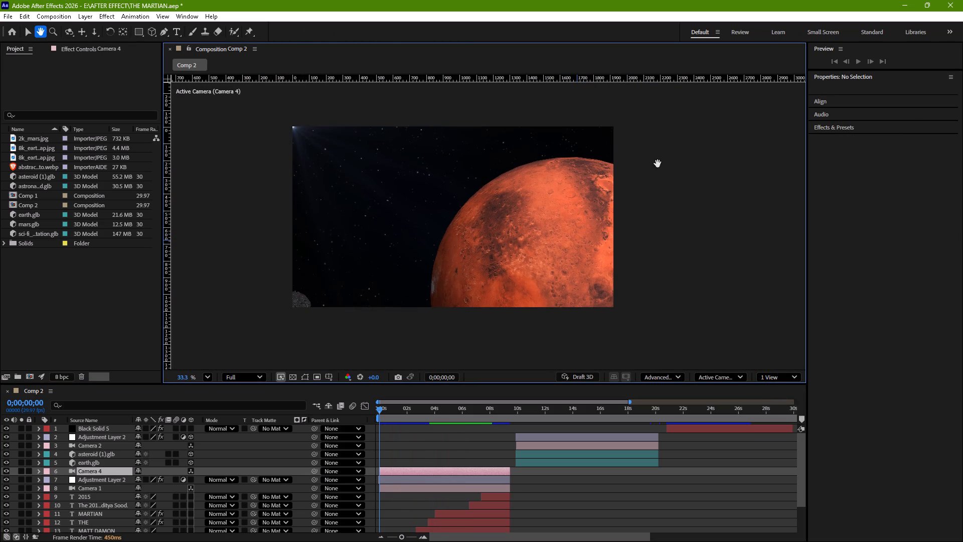
pyautogui.moveTo(658, 164); pyautogui.dragTo(658, 166)
# Preview Comp 2 from the beginning through the asteroid and Earth shot to about 30 s.
pyautogui.press('space')
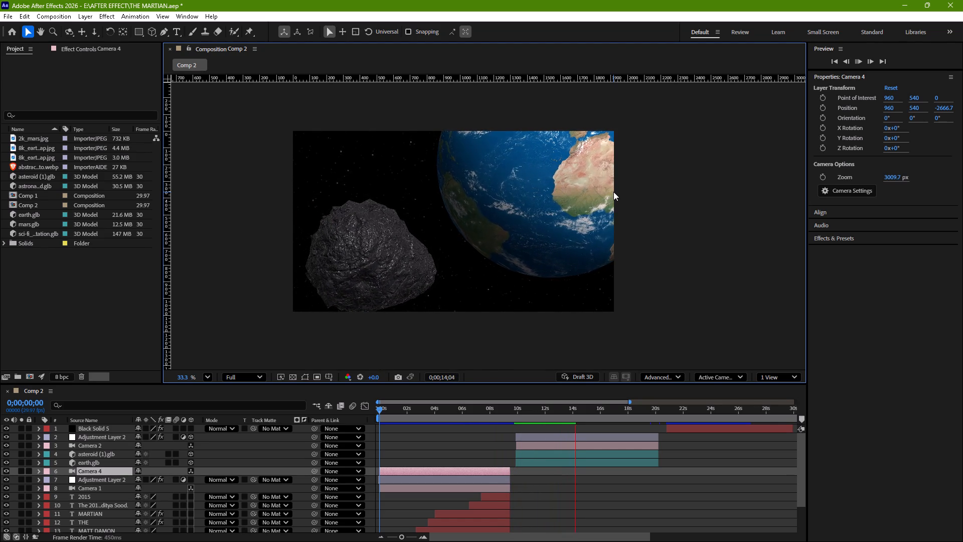
pyautogui.press('space')
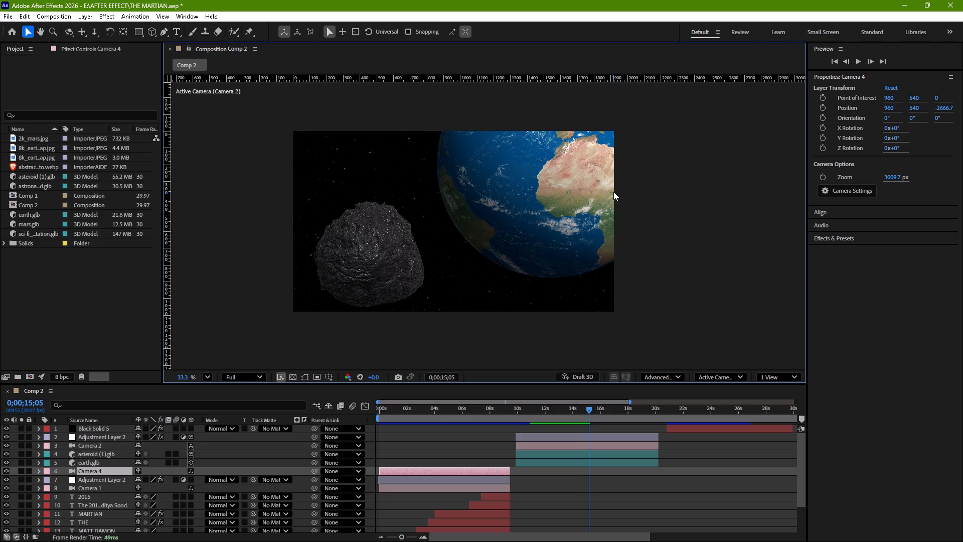
pyautogui.press('space')
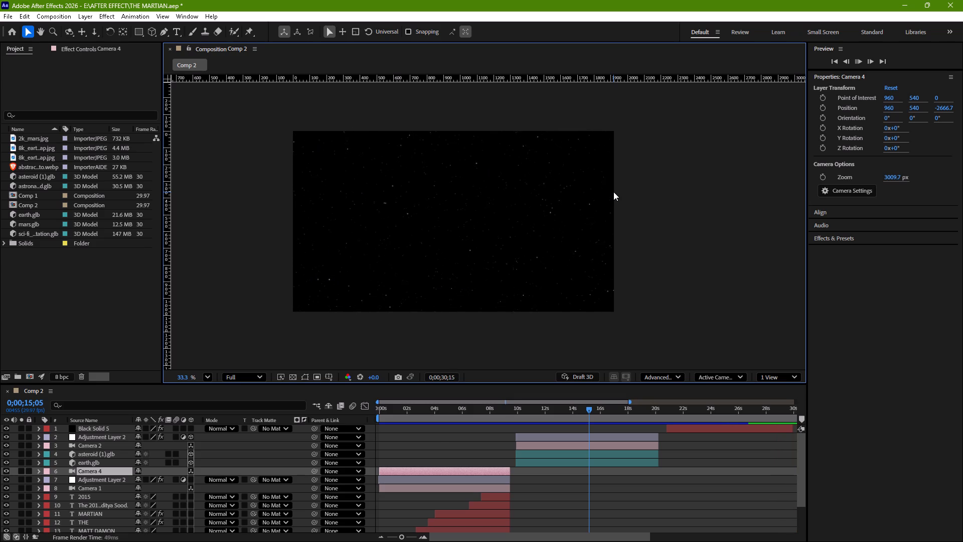
pyautogui.press('space')
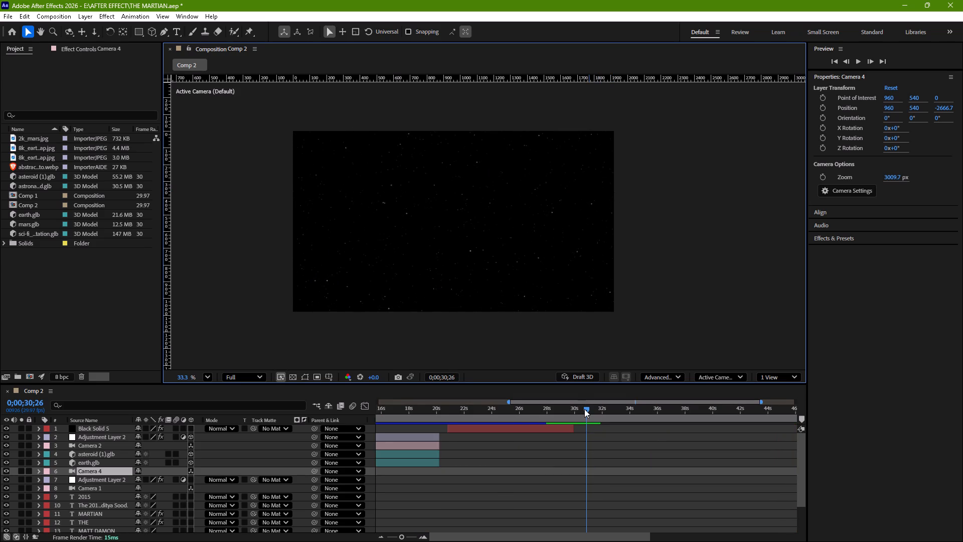
# Apply the CC Light Rays effect to Black Solid 5 with the playhead at 0;00;23;21 in the space station shot.
pyautogui.moveTo(585, 409); pyautogui.dragTo(451, 416)
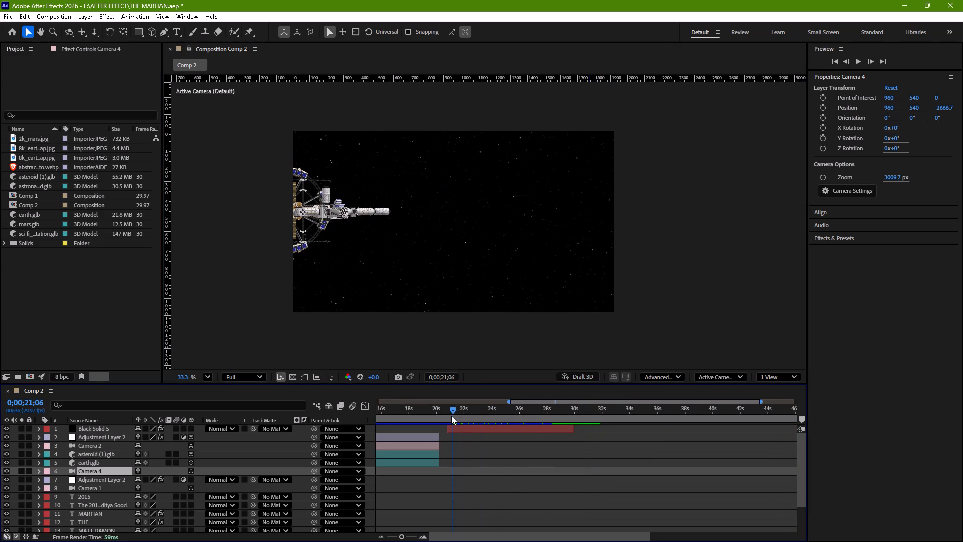
pyautogui.moveTo(451, 416); pyautogui.dragTo(484, 416)
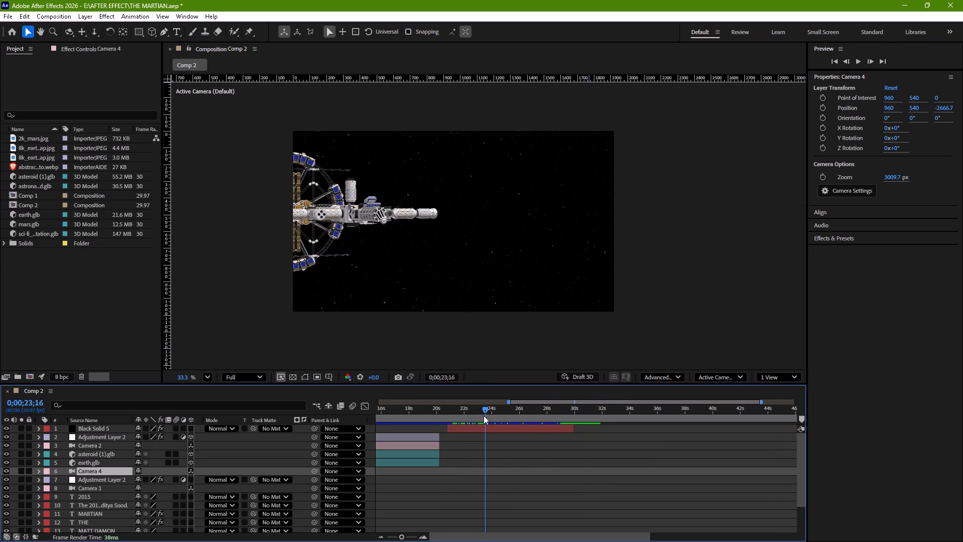
pyautogui.moveTo(484, 416); pyautogui.dragTo(486, 416)
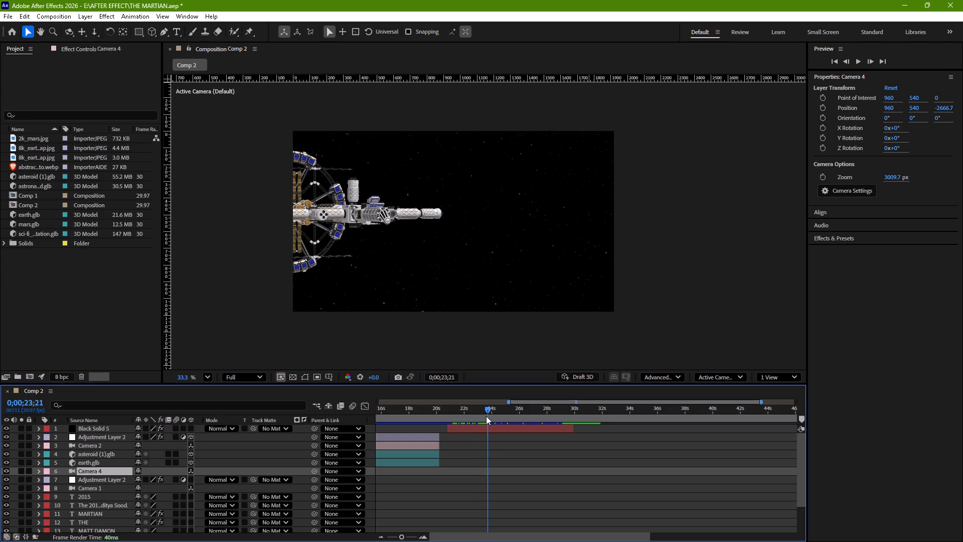
pyautogui.click(479, 427)
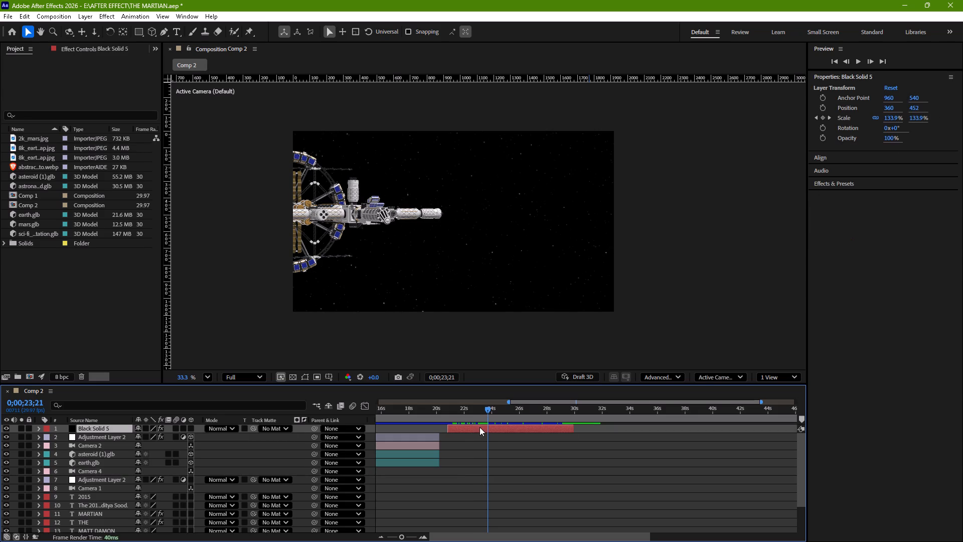
pyautogui.click(110, 18)
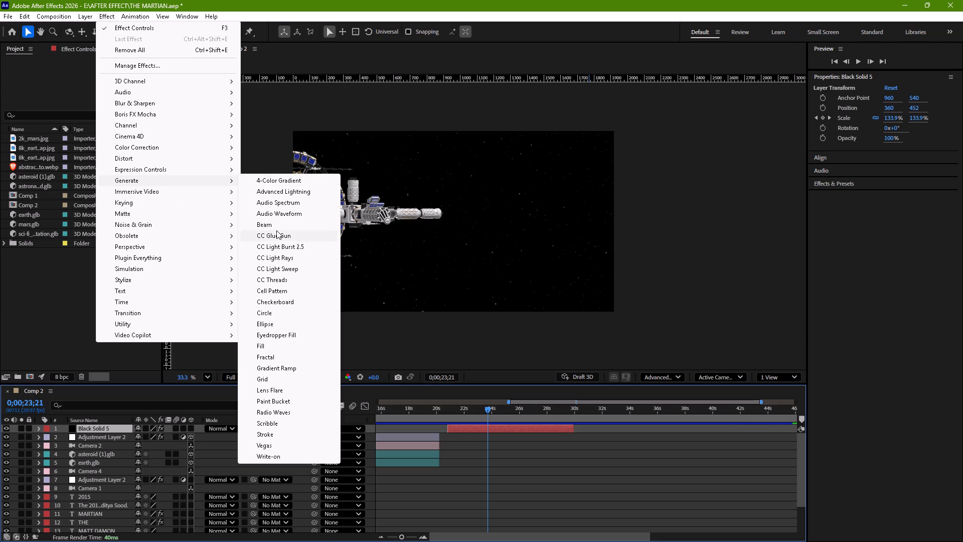
pyautogui.click(288, 257)
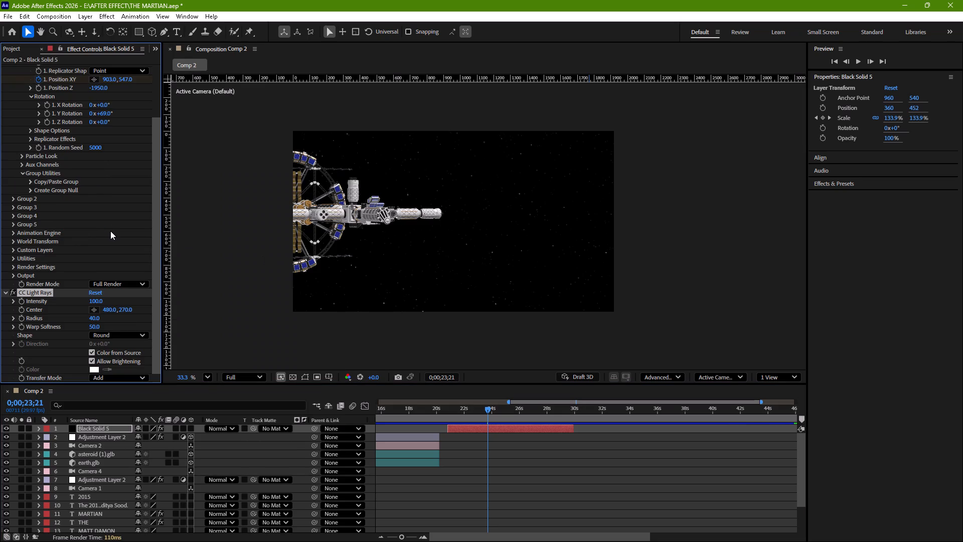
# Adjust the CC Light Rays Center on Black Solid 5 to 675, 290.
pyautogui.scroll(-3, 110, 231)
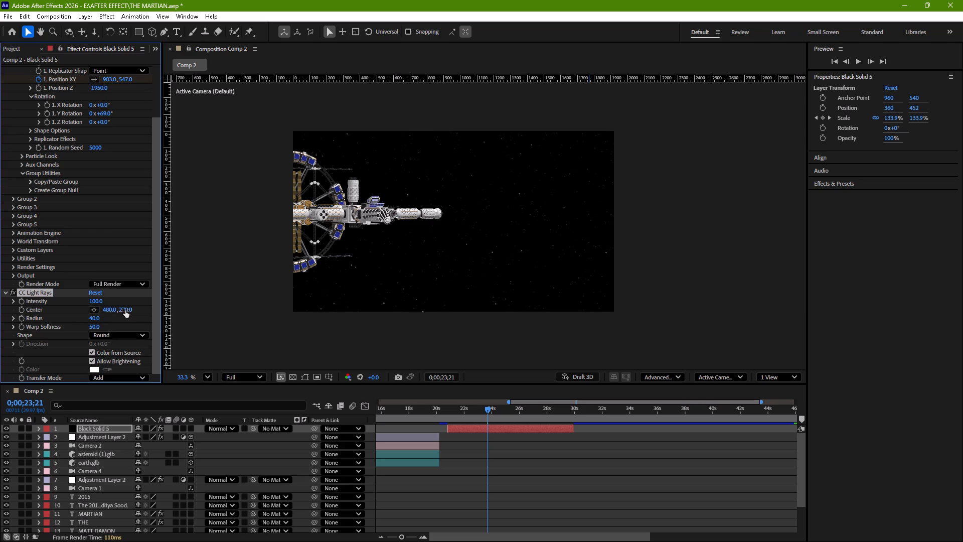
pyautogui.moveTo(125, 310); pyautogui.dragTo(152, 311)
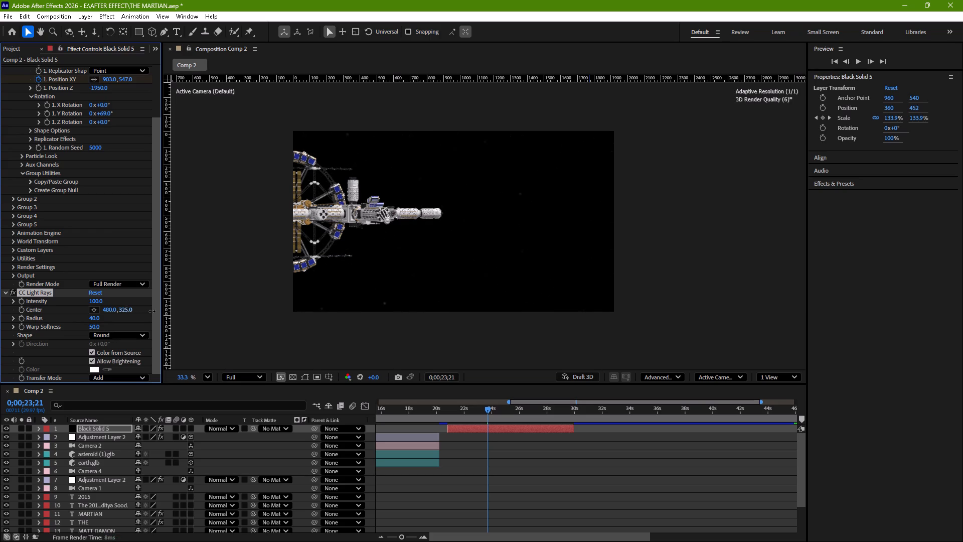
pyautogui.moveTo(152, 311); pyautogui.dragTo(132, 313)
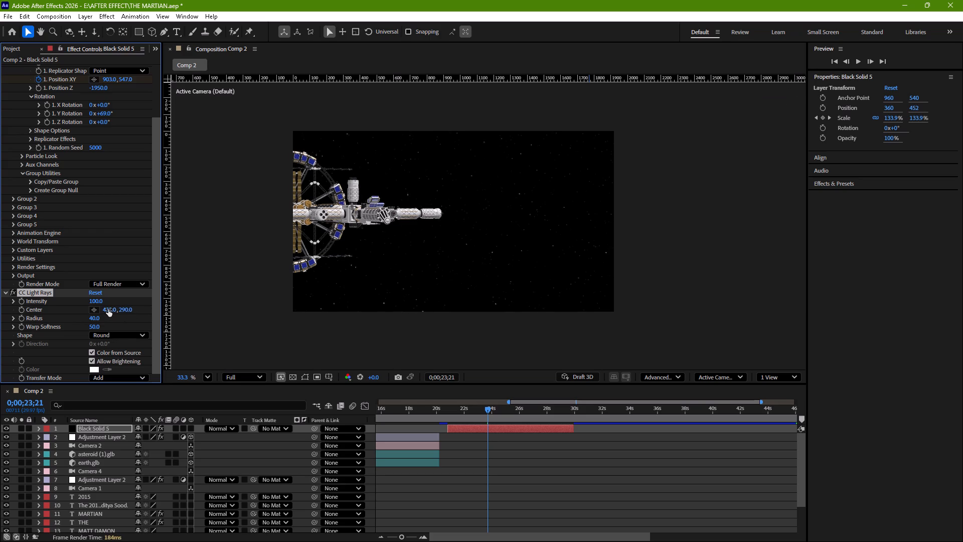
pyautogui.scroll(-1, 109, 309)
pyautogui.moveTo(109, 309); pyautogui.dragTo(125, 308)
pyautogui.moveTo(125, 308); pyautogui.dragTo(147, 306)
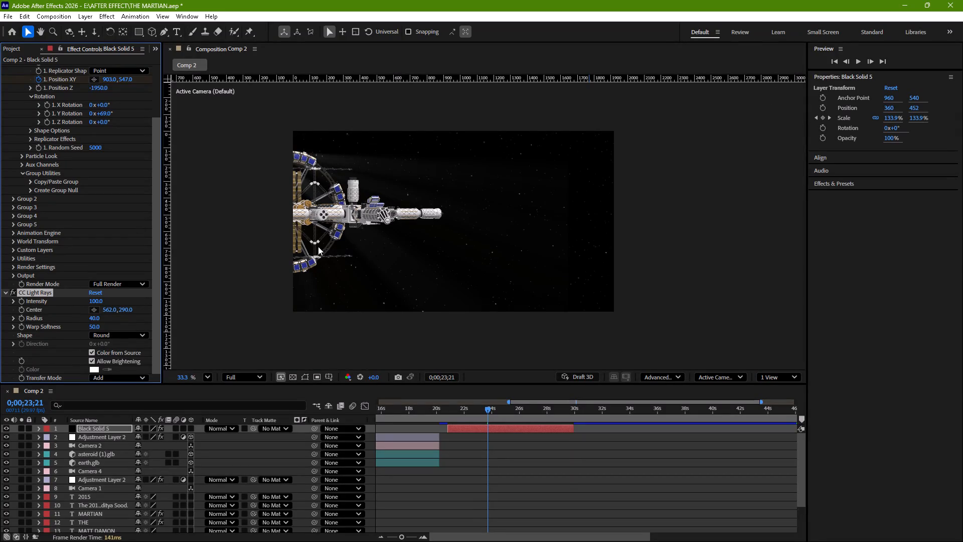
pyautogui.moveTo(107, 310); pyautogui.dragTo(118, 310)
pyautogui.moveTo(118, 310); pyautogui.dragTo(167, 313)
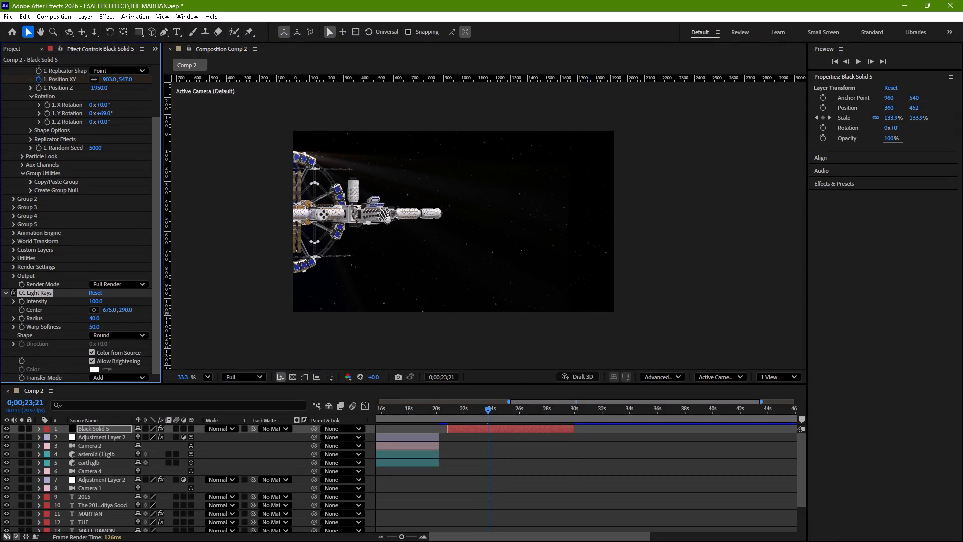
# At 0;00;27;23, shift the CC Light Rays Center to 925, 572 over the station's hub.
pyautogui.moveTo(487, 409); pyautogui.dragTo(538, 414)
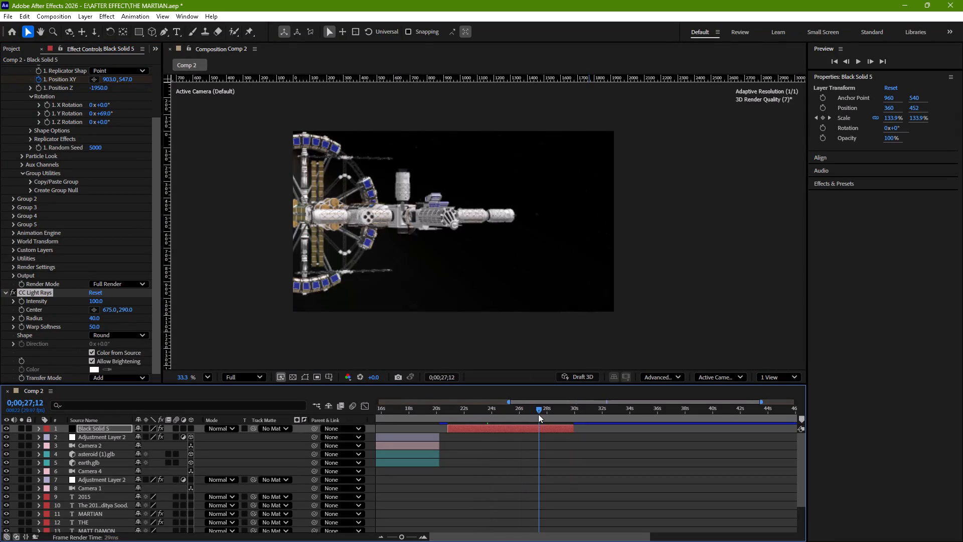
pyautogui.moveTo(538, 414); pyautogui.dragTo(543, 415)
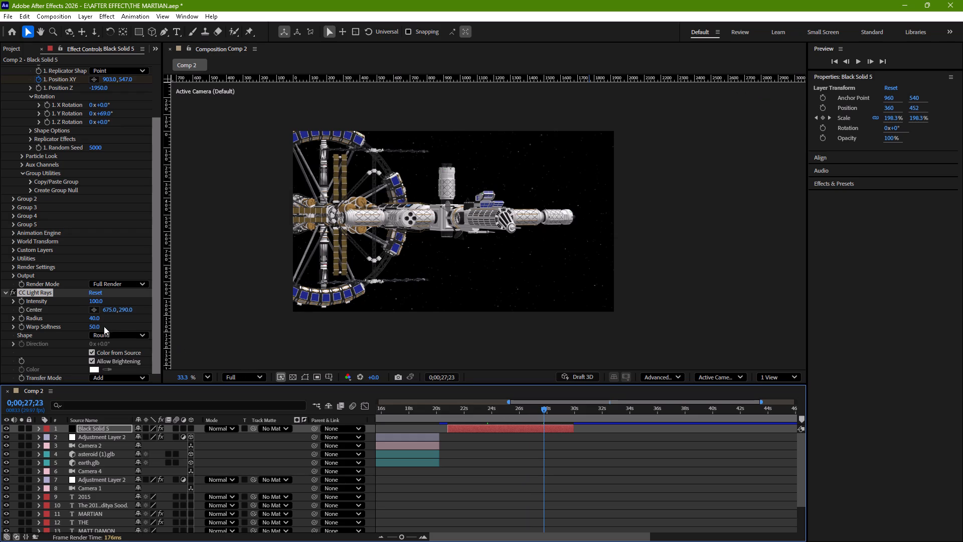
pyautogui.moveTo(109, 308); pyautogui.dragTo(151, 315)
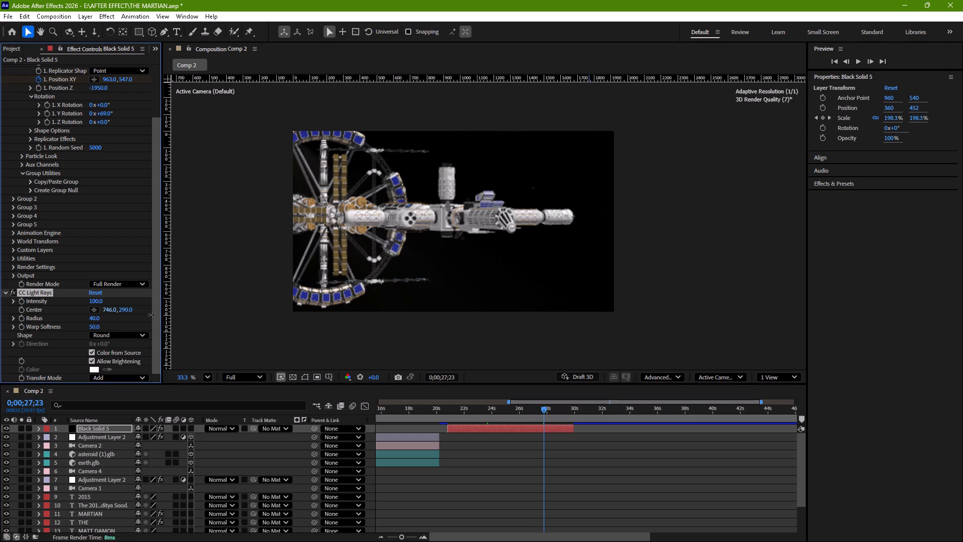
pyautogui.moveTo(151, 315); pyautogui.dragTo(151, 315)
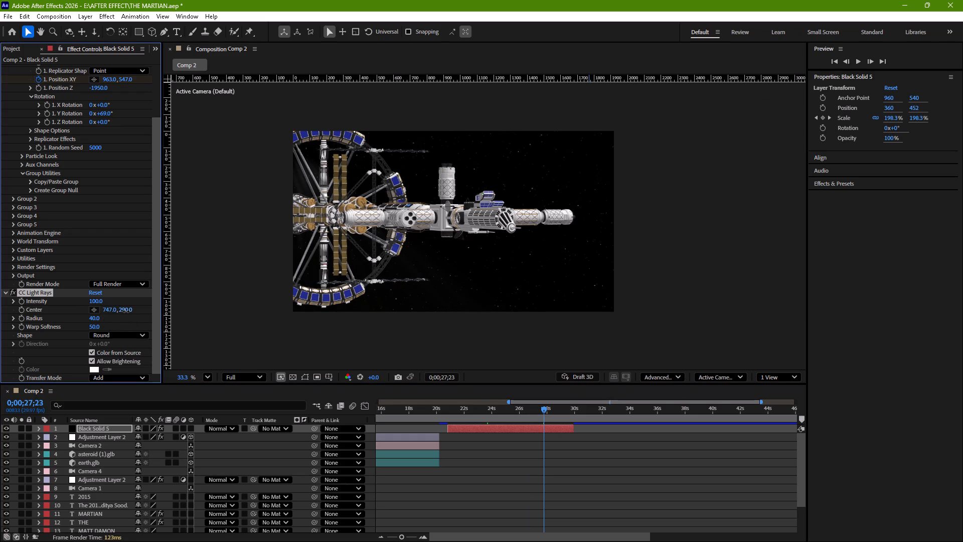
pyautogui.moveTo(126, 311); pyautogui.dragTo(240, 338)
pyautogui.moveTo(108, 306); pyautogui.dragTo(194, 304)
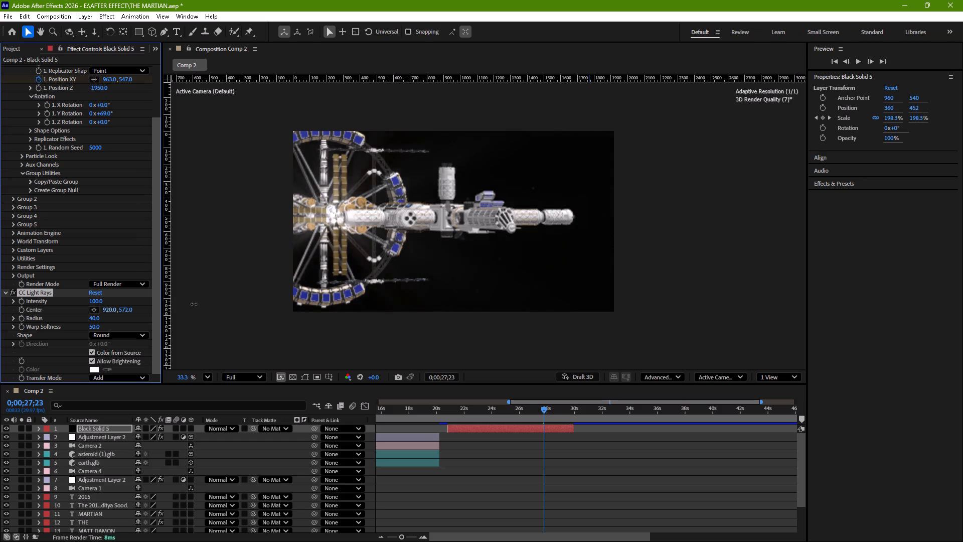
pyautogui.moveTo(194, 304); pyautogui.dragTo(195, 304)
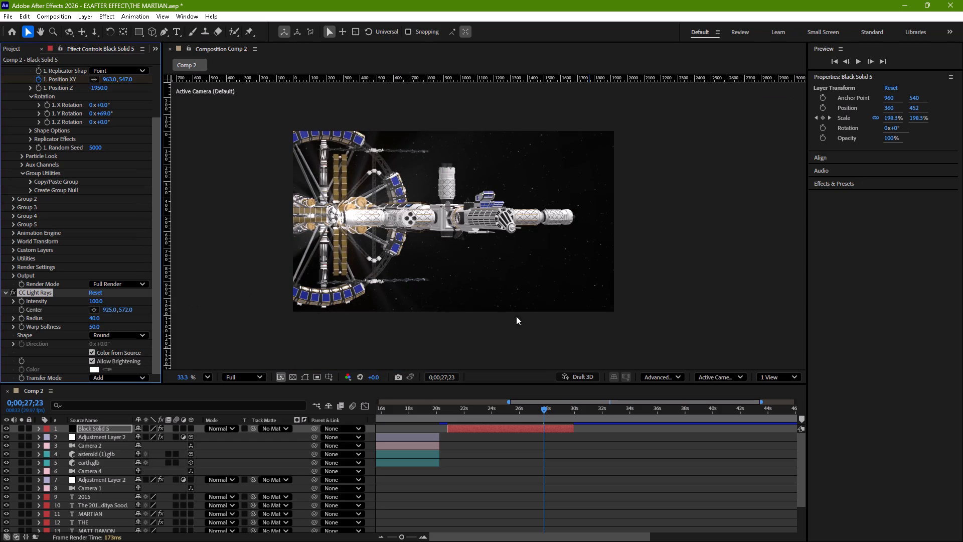
# Scrub the station shot back to 0;00;20;27 and forward to 0;00;25;14 to check how the light rays follow the station.
pyautogui.moveTo(543, 409); pyautogui.dragTo(486, 412)
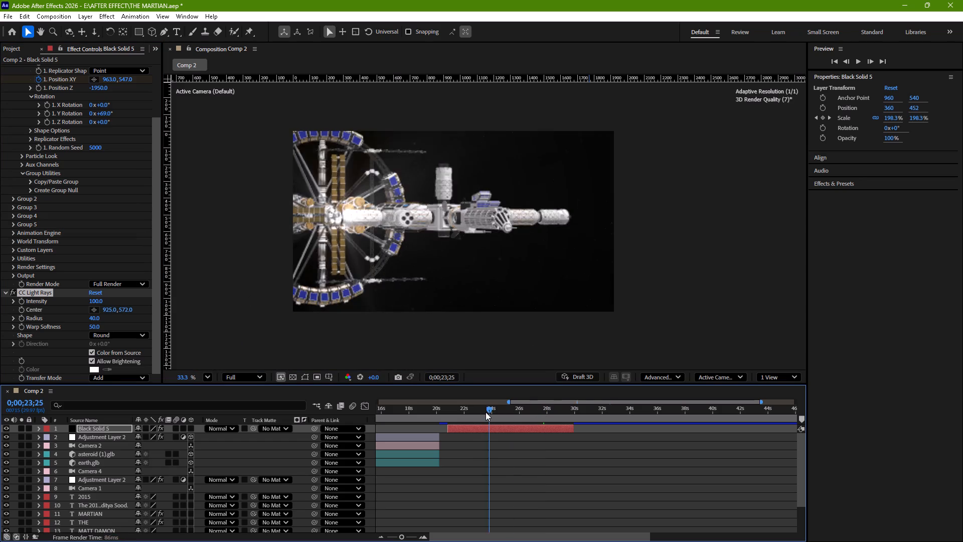
pyautogui.moveTo(486, 412); pyautogui.dragTo(466, 414)
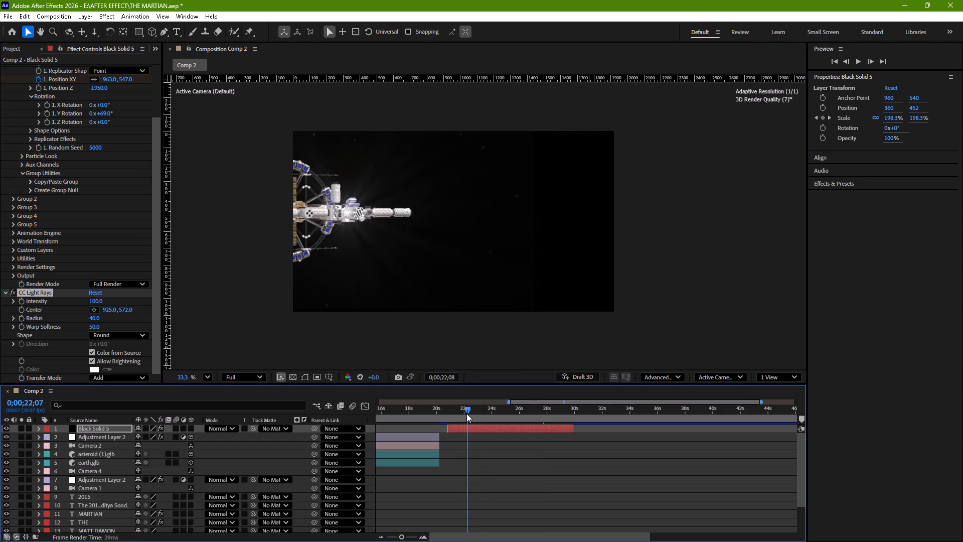
pyautogui.moveTo(466, 414); pyautogui.dragTo(448, 416)
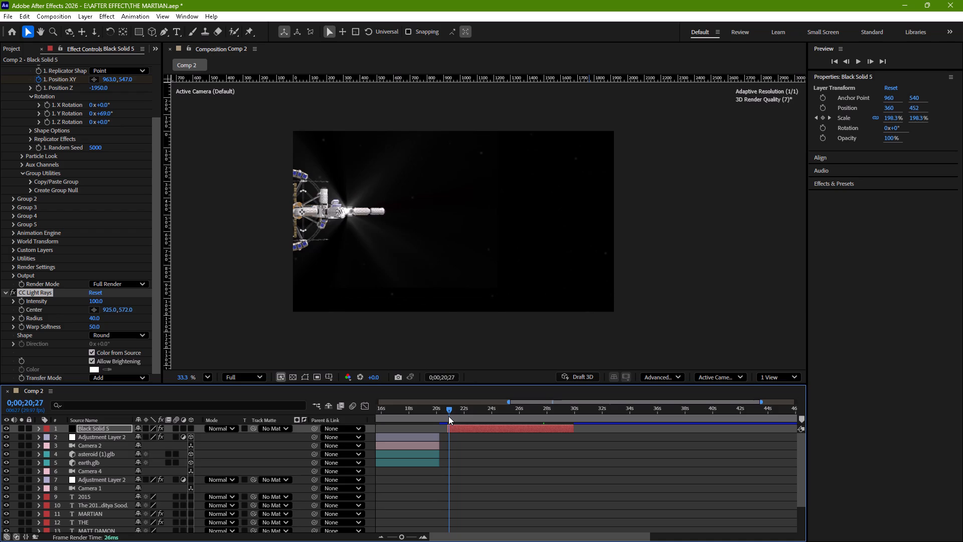
pyautogui.moveTo(448, 416); pyautogui.dragTo(511, 411)
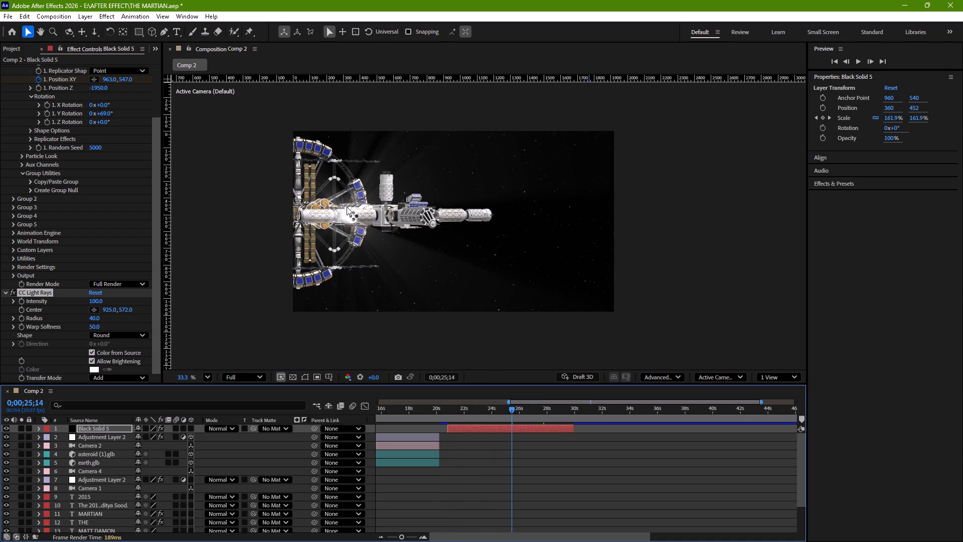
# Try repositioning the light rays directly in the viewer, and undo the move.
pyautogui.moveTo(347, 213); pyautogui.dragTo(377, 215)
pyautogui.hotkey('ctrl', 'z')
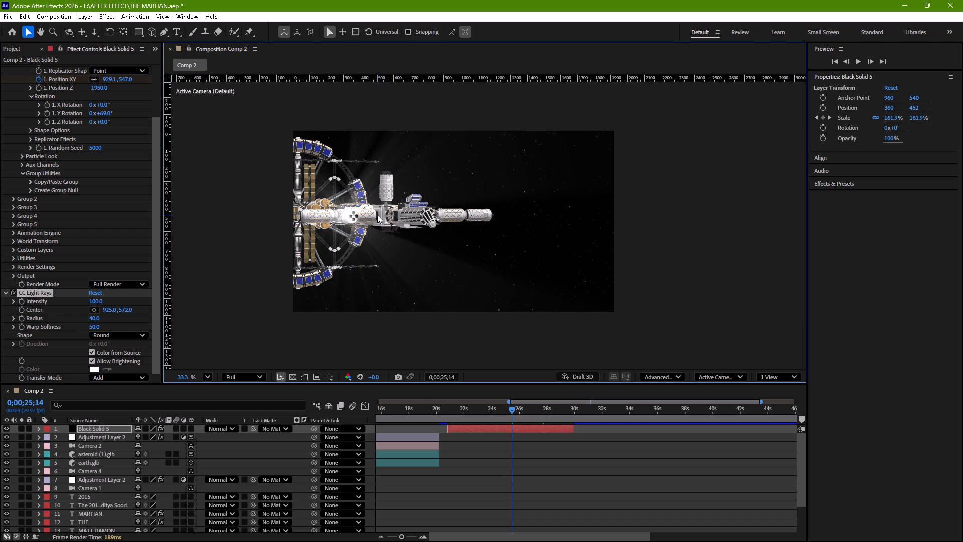
# Place the CC Light Rays Center on the station's body at 973, 575.8.
pyautogui.click(96, 310)
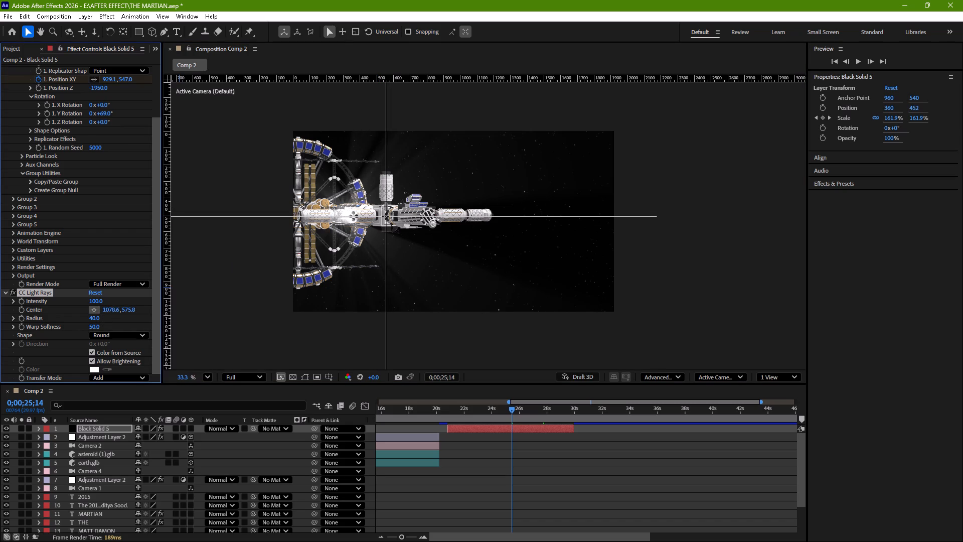
pyautogui.click(357, 216)
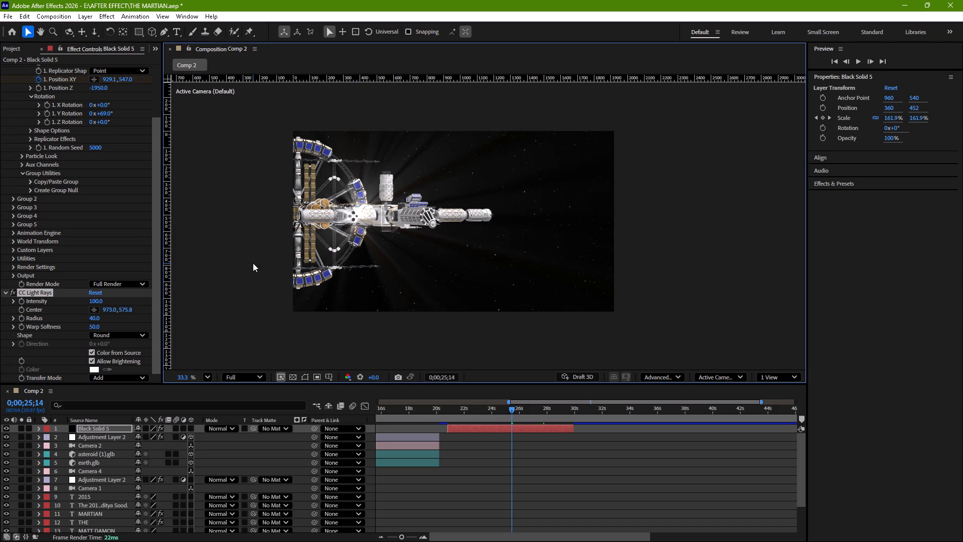
# Set the CC Light Rays Radius to 12 and Warp Softness to 19.
pyautogui.moveTo(92, 319); pyautogui.dragTo(65, 324)
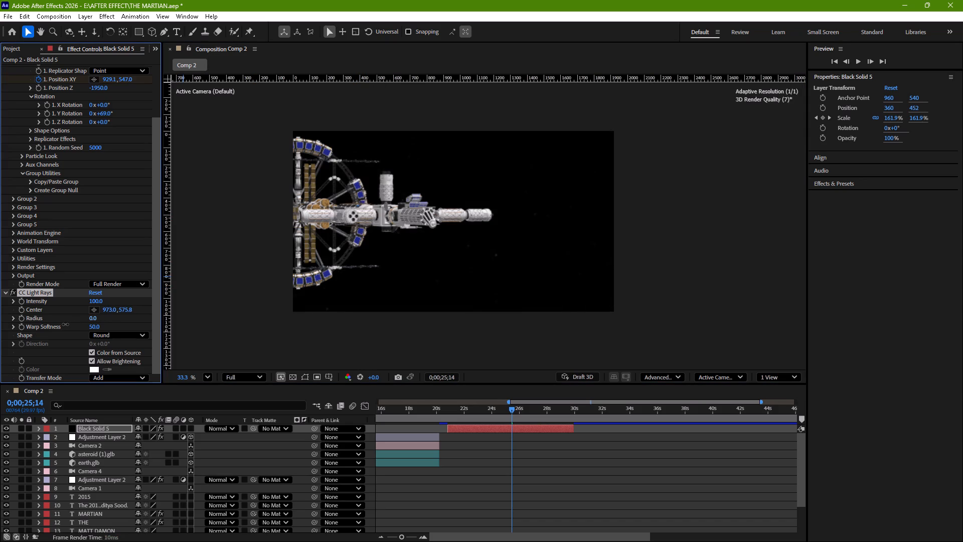
pyautogui.moveTo(65, 324); pyautogui.dragTo(73, 324)
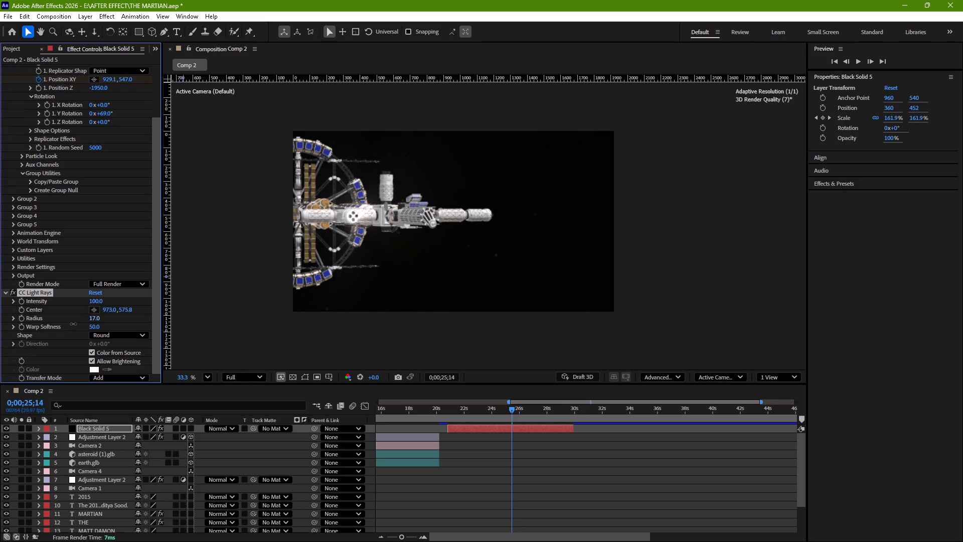
pyautogui.moveTo(73, 324); pyautogui.dragTo(71, 324)
pyautogui.moveTo(94, 327); pyautogui.dragTo(84, 329)
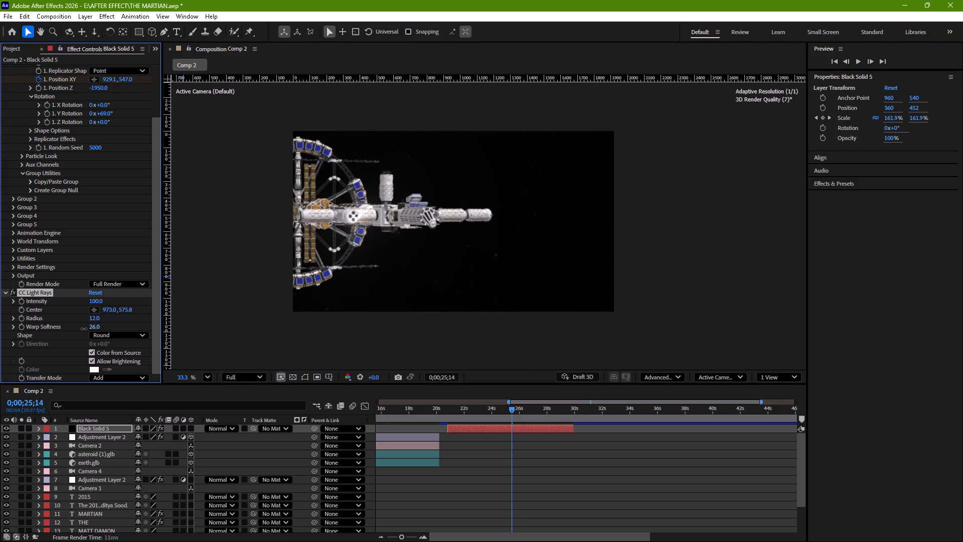
pyautogui.moveTo(84, 329); pyautogui.dragTo(81, 330)
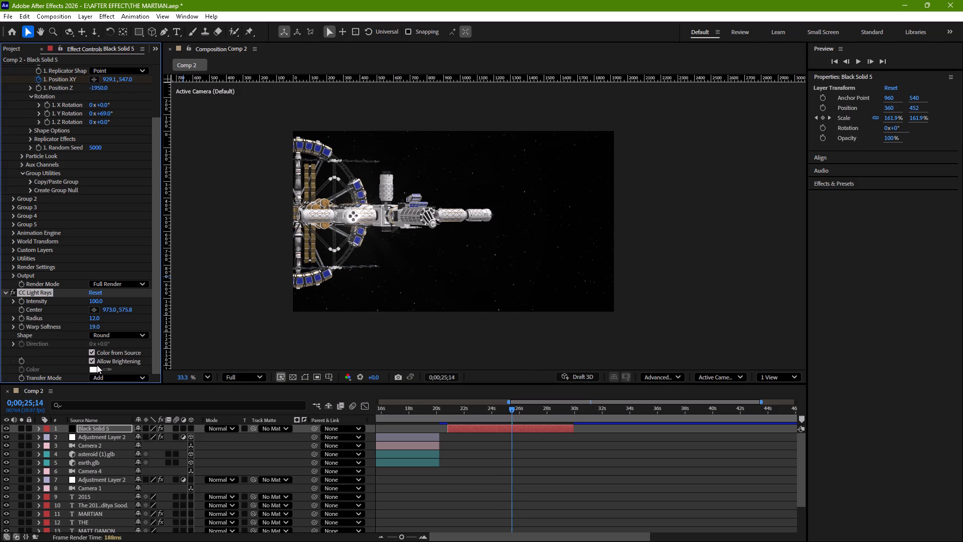
# Turn off Color from Source for CC Light Rays and set the ray color to bright red.
pyautogui.click(94, 371)
pyautogui.click(103, 370)
pyautogui.click(93, 353)
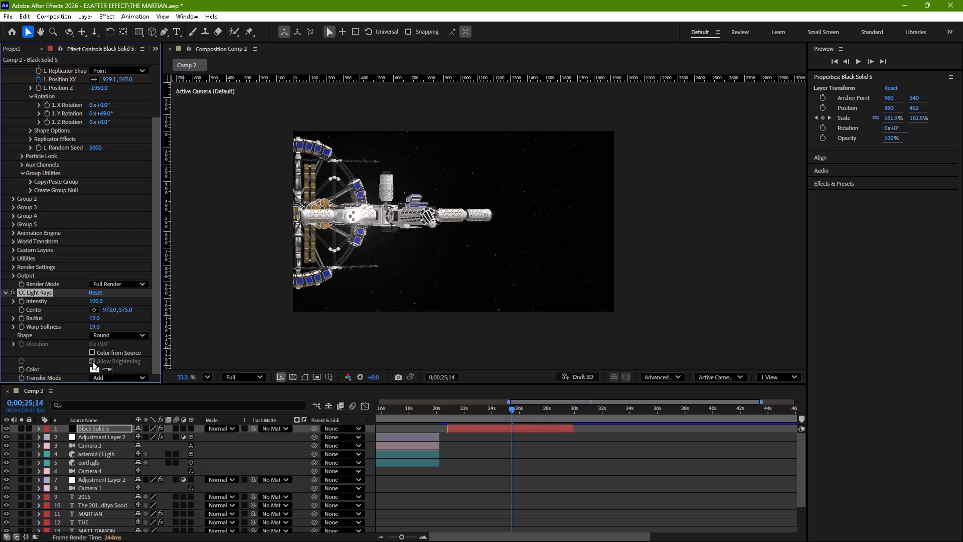
pyautogui.click(92, 369)
pyautogui.click(502, 227)
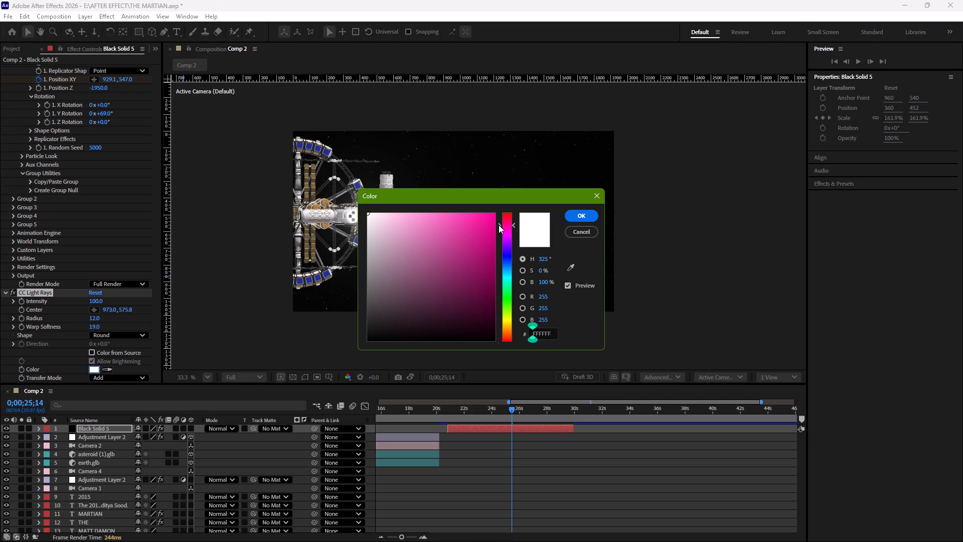
pyautogui.doubleClick(498, 224)
pyautogui.moveTo(500, 223); pyautogui.dragTo(506, 200)
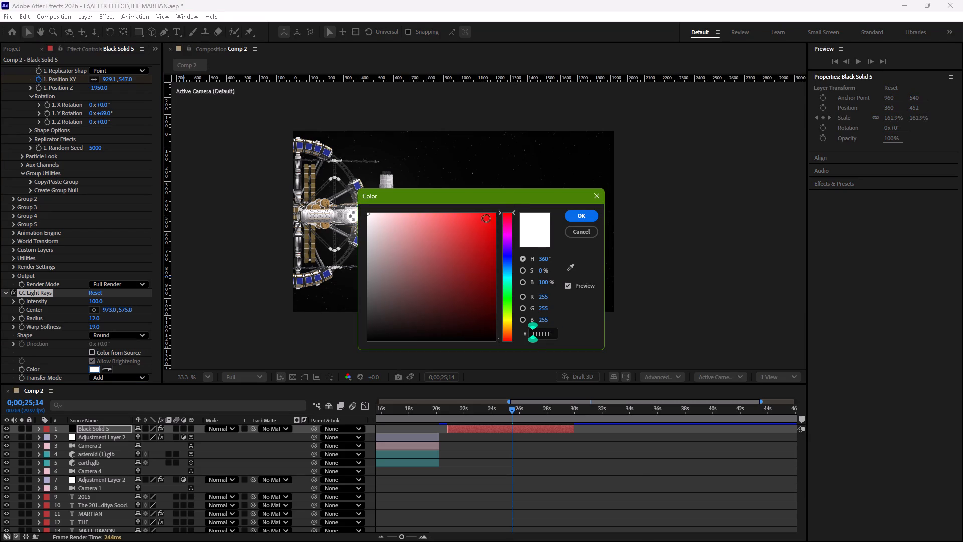
pyautogui.moveTo(481, 222); pyautogui.dragTo(557, 181)
pyautogui.click(580, 213)
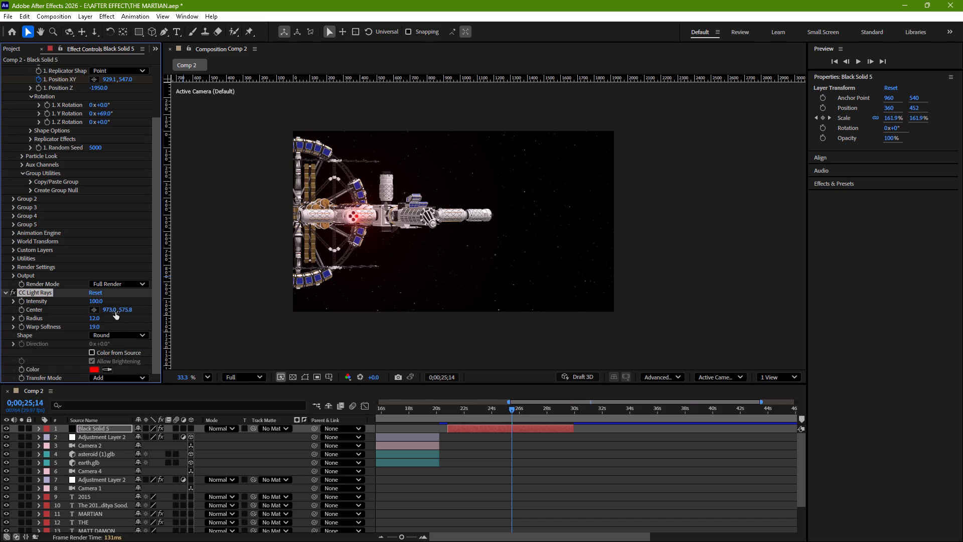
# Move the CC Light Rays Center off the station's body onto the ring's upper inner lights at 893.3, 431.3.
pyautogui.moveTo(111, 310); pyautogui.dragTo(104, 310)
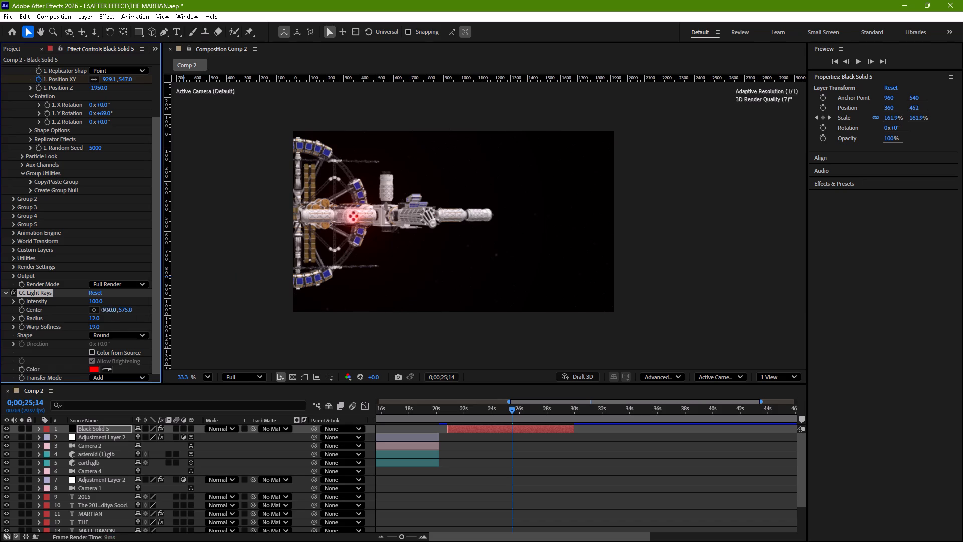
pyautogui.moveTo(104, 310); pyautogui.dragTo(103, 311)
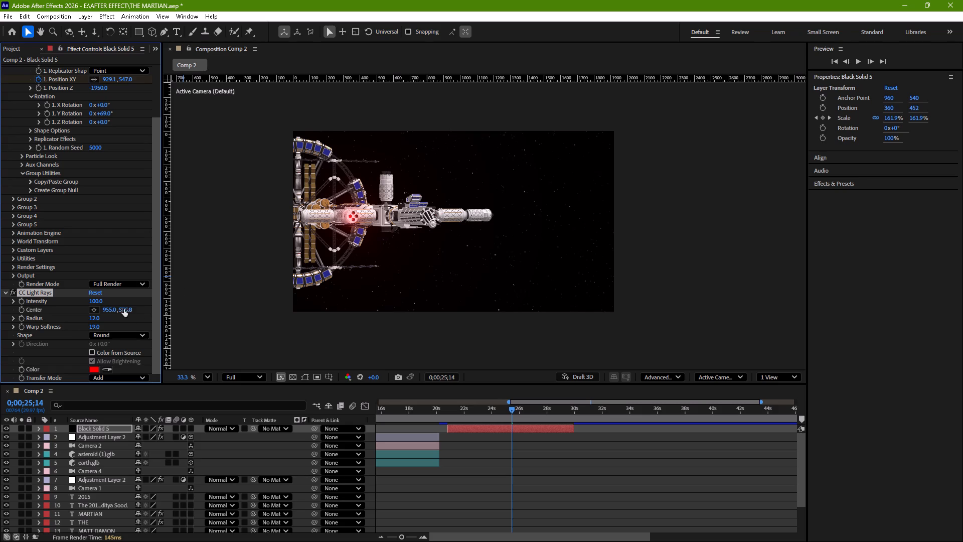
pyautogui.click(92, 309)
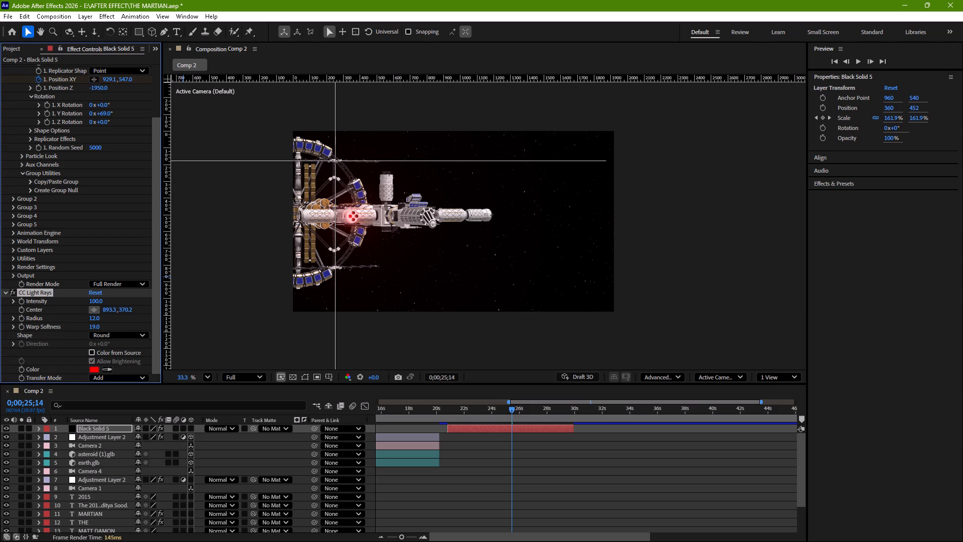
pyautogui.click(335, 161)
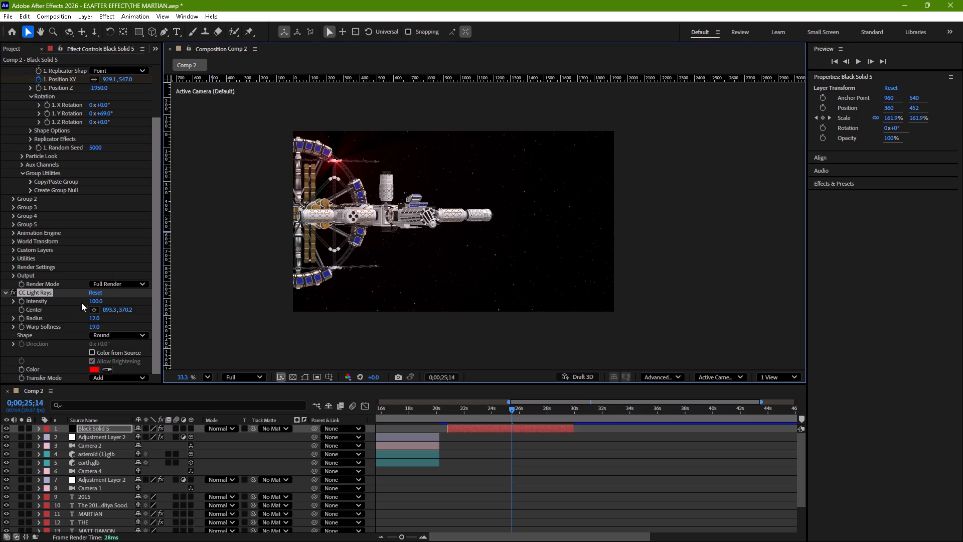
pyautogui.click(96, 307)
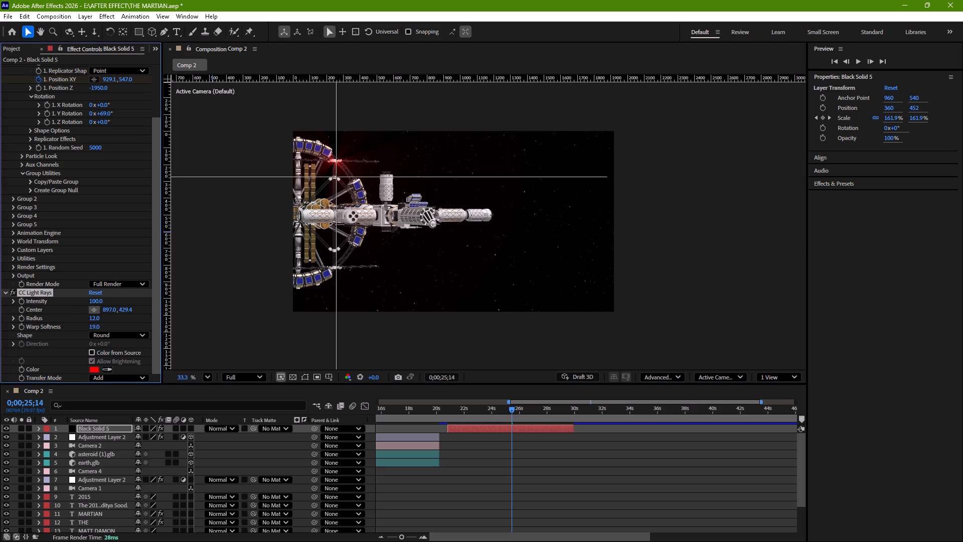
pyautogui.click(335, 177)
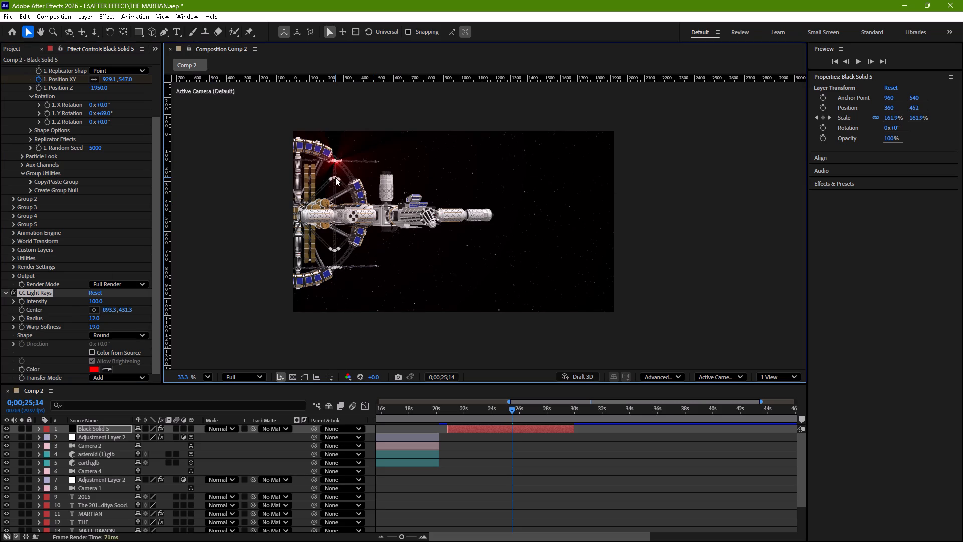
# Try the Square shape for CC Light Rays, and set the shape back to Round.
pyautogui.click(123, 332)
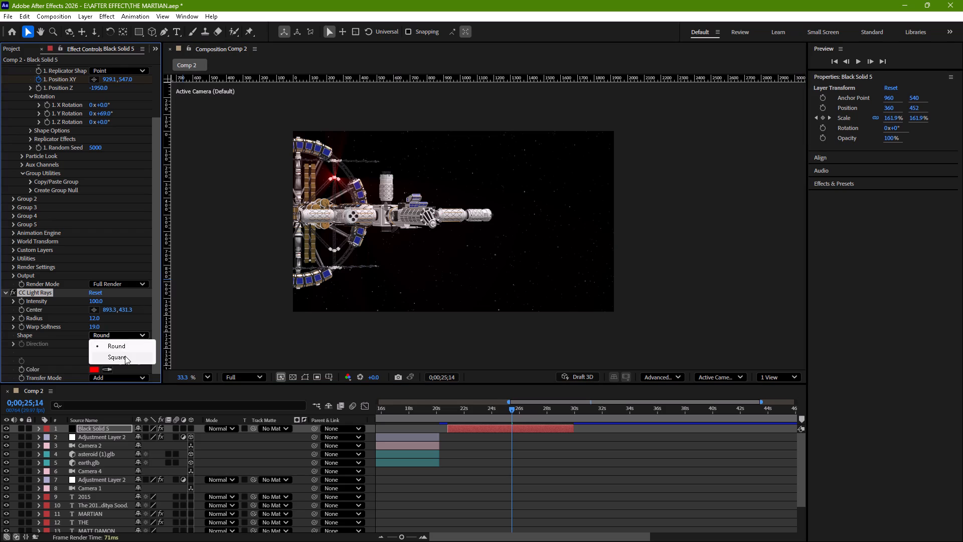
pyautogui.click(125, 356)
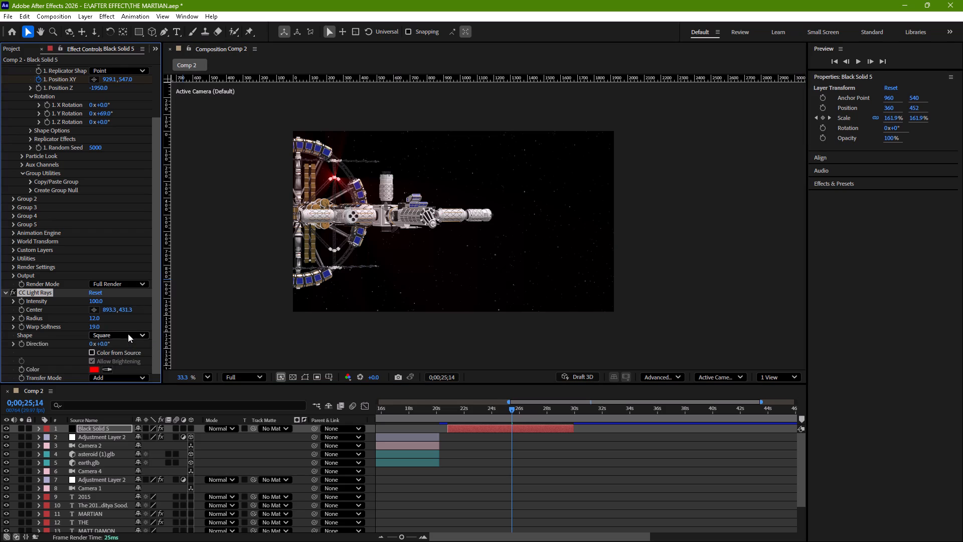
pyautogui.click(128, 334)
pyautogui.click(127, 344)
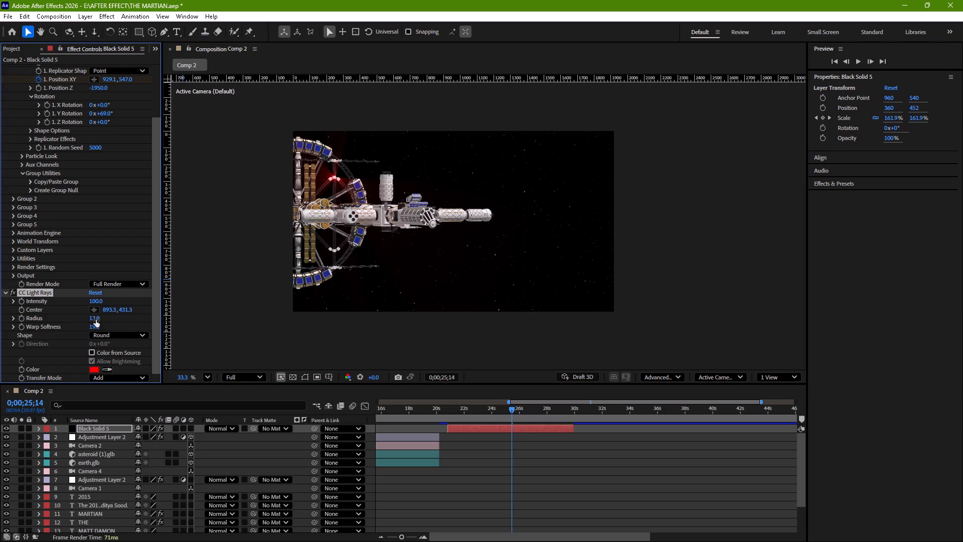
# Set the CC Light Rays Intensity to 206, Warp Softness to 54 and Radius to 3.
pyautogui.click(95, 319)
pyautogui.moveTo(97, 328); pyautogui.dragTo(114, 328)
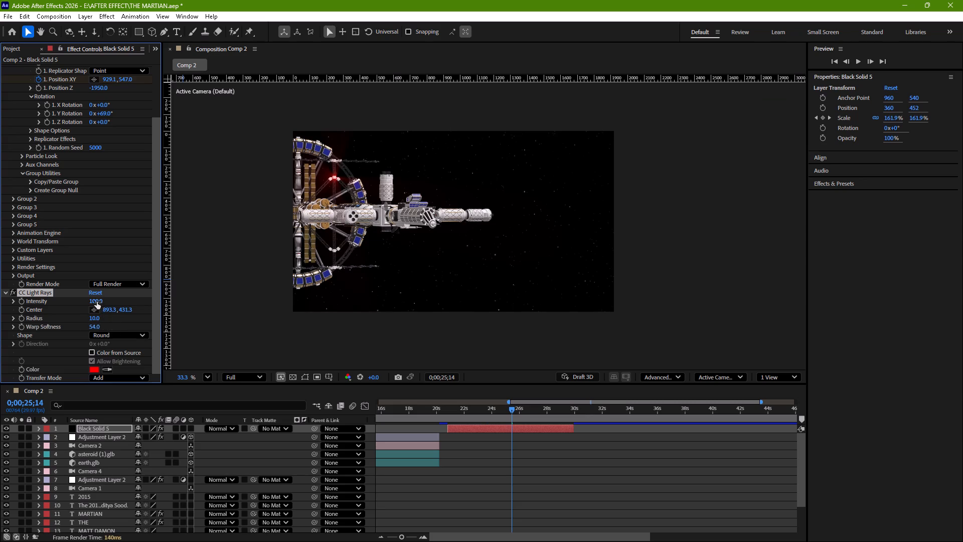
pyautogui.moveTo(95, 301); pyautogui.dragTo(150, 302)
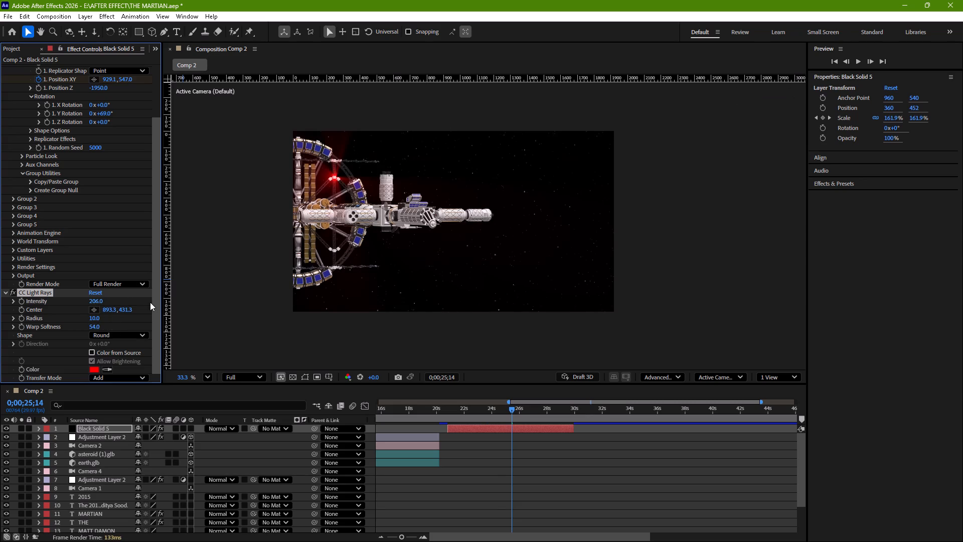
pyautogui.moveTo(95, 318); pyautogui.dragTo(79, 321)
pyautogui.moveTo(79, 321); pyautogui.dragTo(79, 322)
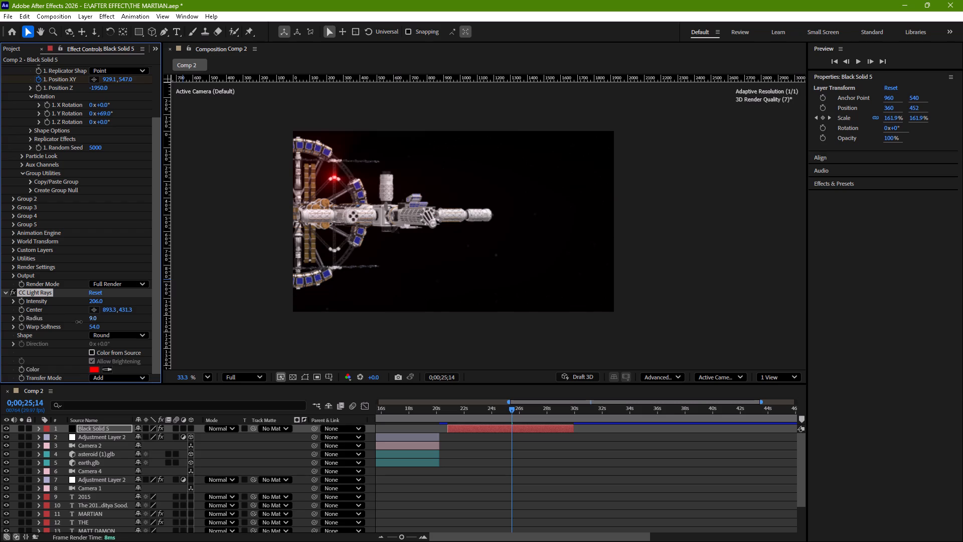
pyautogui.moveTo(79, 322); pyautogui.dragTo(78, 322)
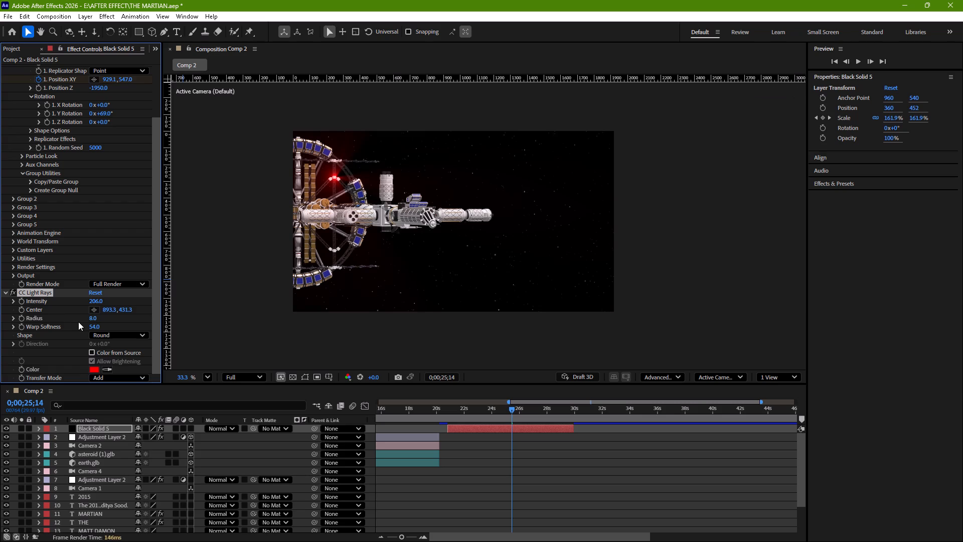
pyautogui.click(91, 319)
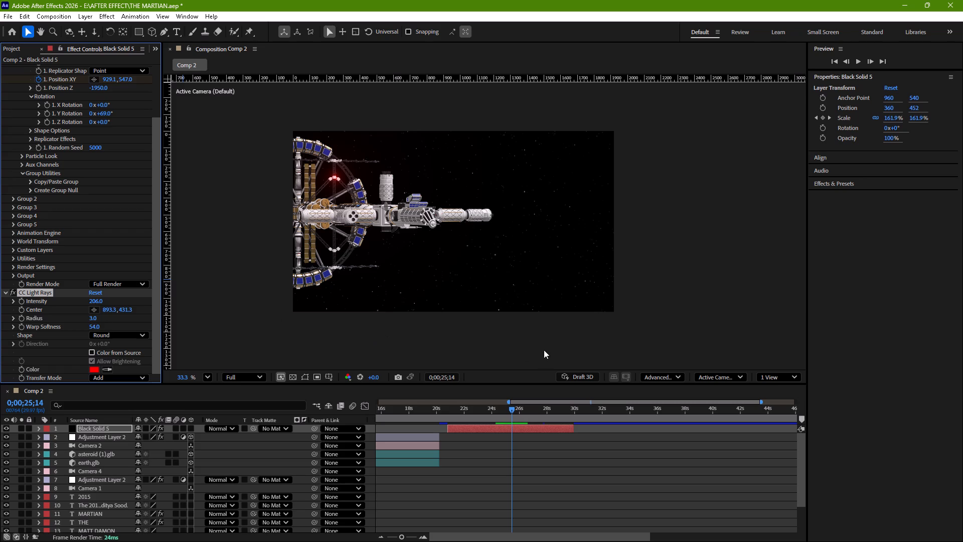
# At 0;00;20;25, where the Black Solid 5 layer starts, place the CC Light Rays Center on the ring's upper inner lights at 621.2, 432.7.
pyautogui.moveTo(512, 410); pyautogui.dragTo(478, 416)
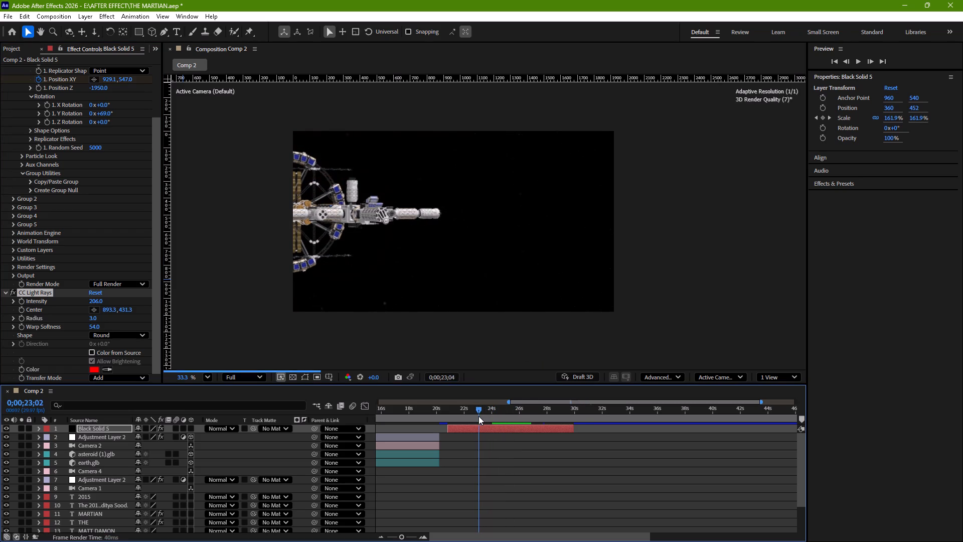
pyautogui.moveTo(478, 416); pyautogui.dragTo(452, 424)
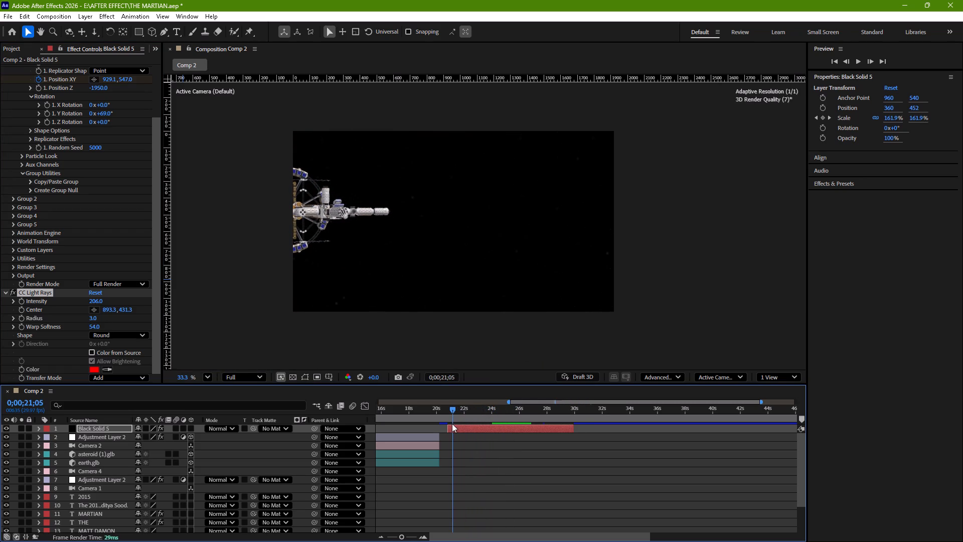
pyautogui.moveTo(452, 424); pyautogui.dragTo(448, 427)
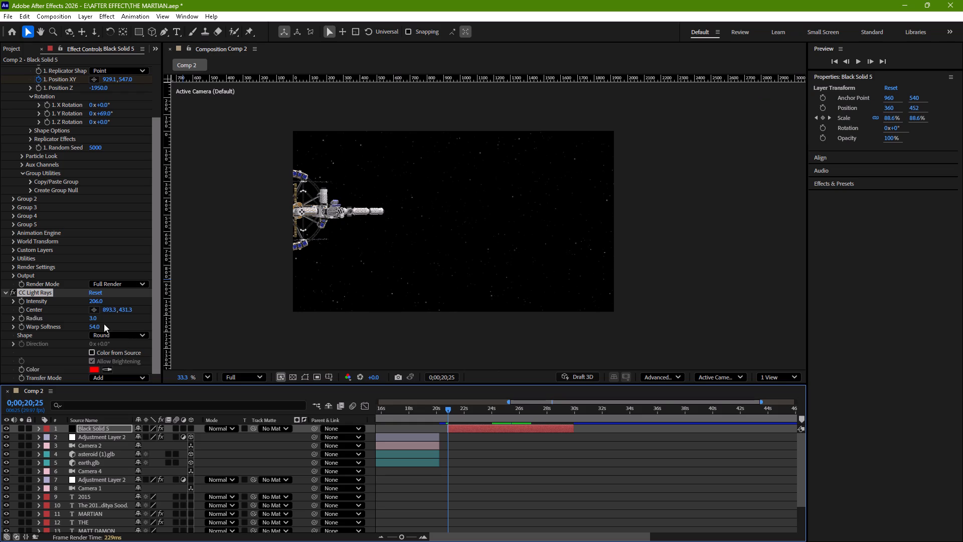
pyautogui.click(93, 310)
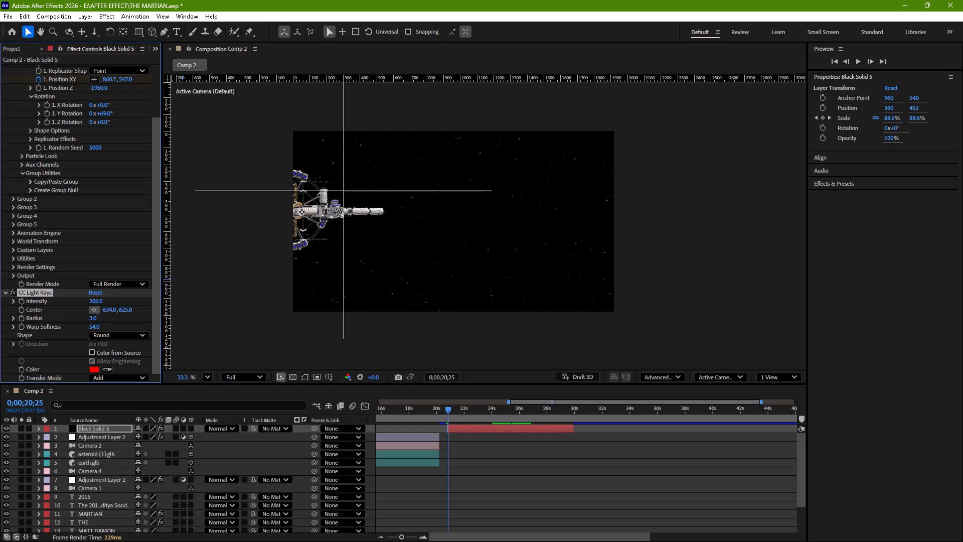
pyautogui.click(303, 191)
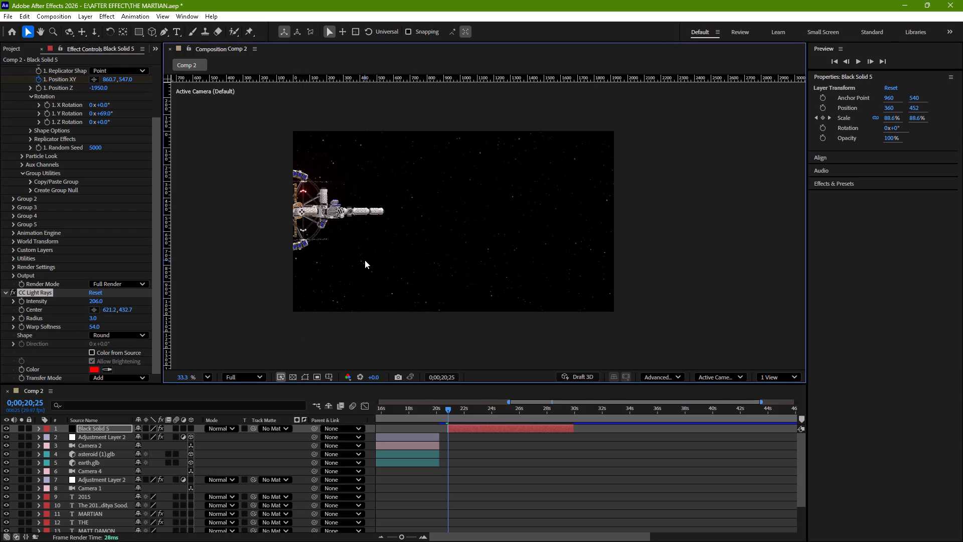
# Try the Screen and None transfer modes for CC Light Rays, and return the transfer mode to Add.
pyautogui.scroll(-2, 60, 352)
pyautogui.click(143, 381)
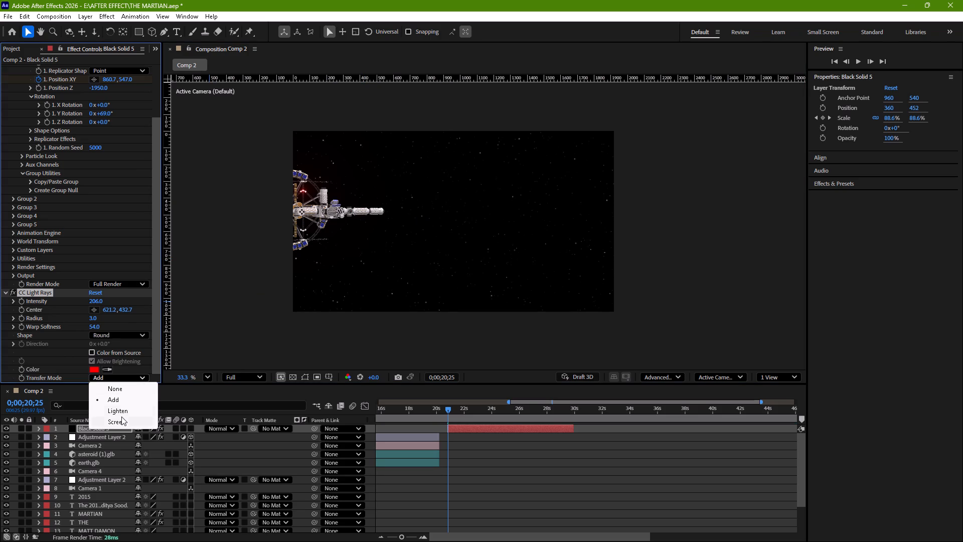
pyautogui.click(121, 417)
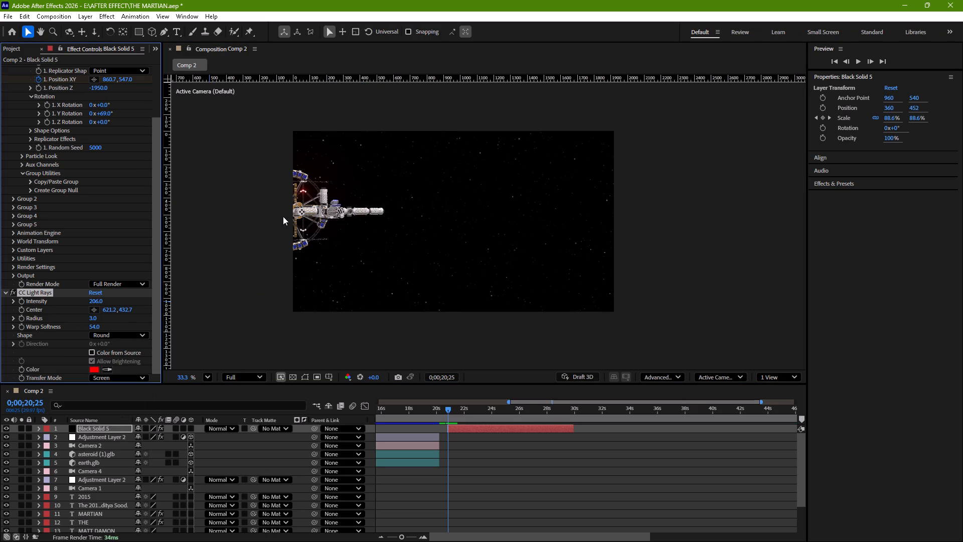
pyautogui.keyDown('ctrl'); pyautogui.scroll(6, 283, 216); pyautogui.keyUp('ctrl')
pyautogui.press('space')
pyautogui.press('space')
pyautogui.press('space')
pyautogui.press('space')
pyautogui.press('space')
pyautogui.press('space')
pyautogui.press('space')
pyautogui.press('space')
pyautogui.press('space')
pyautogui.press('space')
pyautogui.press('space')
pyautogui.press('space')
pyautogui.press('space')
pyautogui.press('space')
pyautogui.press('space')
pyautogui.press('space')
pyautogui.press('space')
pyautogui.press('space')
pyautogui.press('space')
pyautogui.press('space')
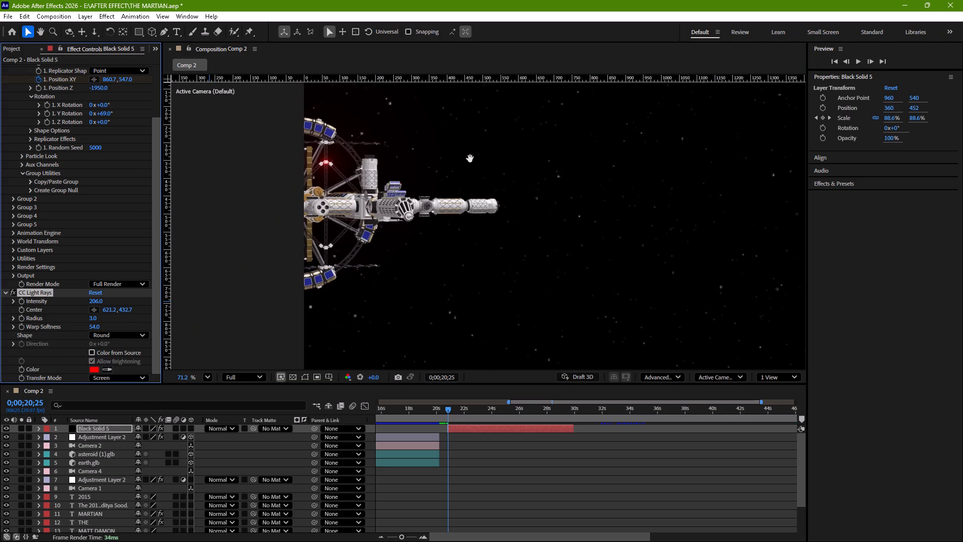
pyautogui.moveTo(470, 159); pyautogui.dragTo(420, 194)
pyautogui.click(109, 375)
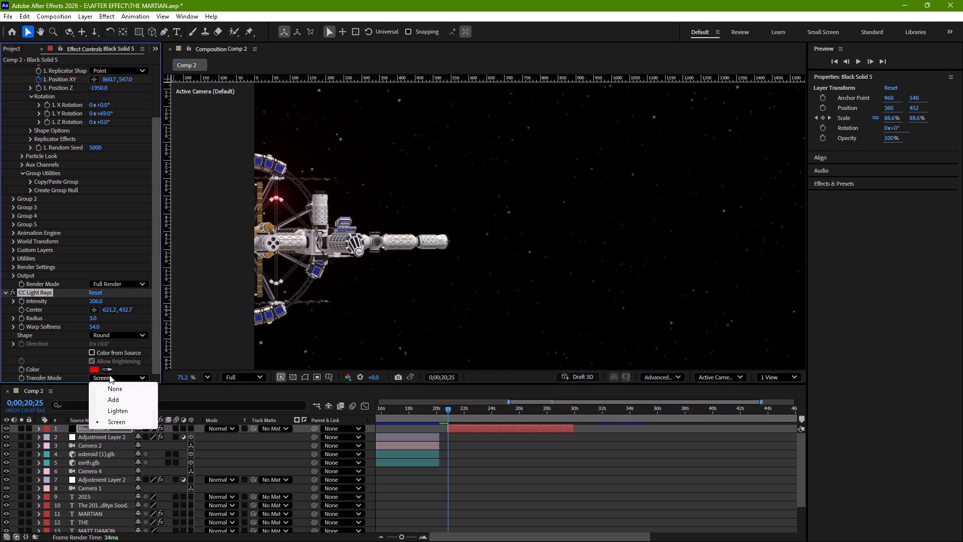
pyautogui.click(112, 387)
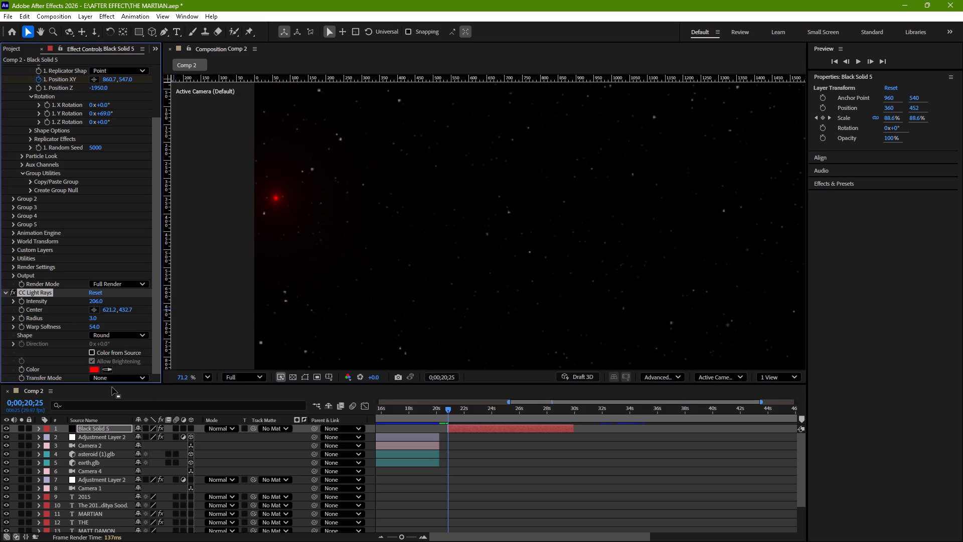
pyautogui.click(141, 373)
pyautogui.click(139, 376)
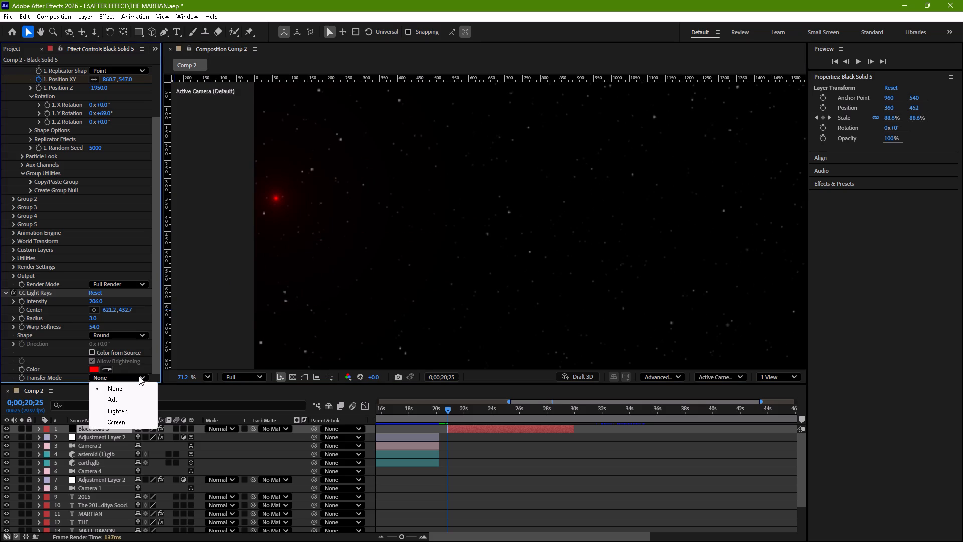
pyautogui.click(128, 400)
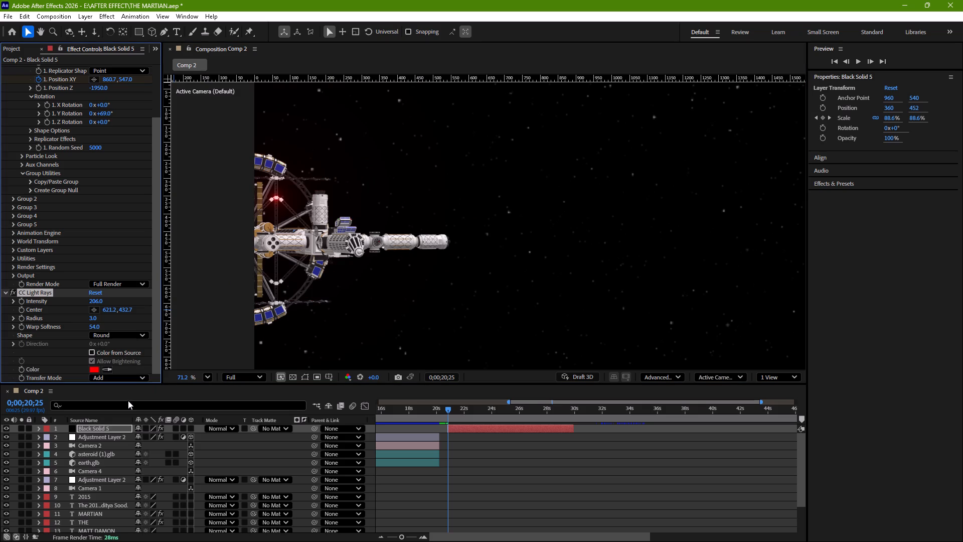
# Try a CC Light Rays Radius of 10, and settle on a Radius of 8.
pyautogui.click(93, 319)
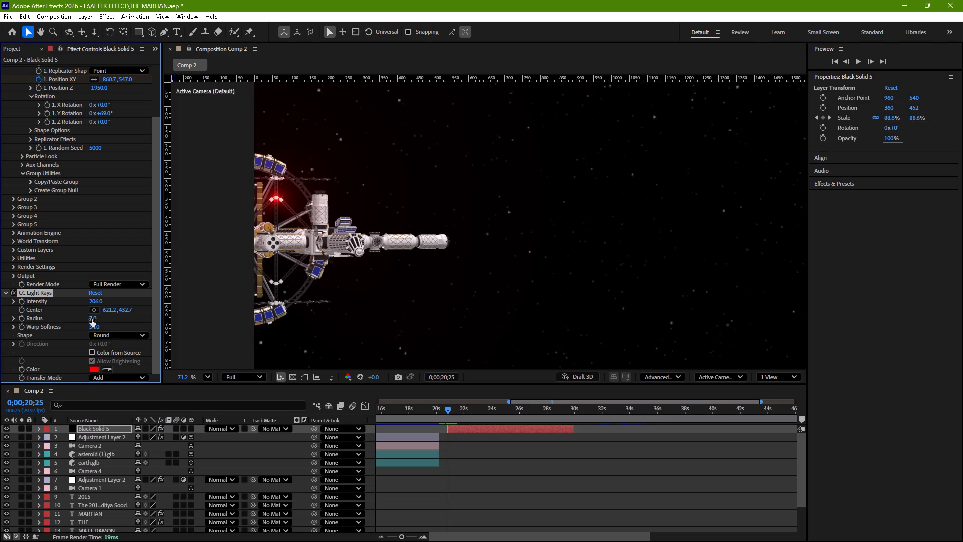
pyautogui.click(92, 319)
pyautogui.write('10')
pyautogui.press('Return')
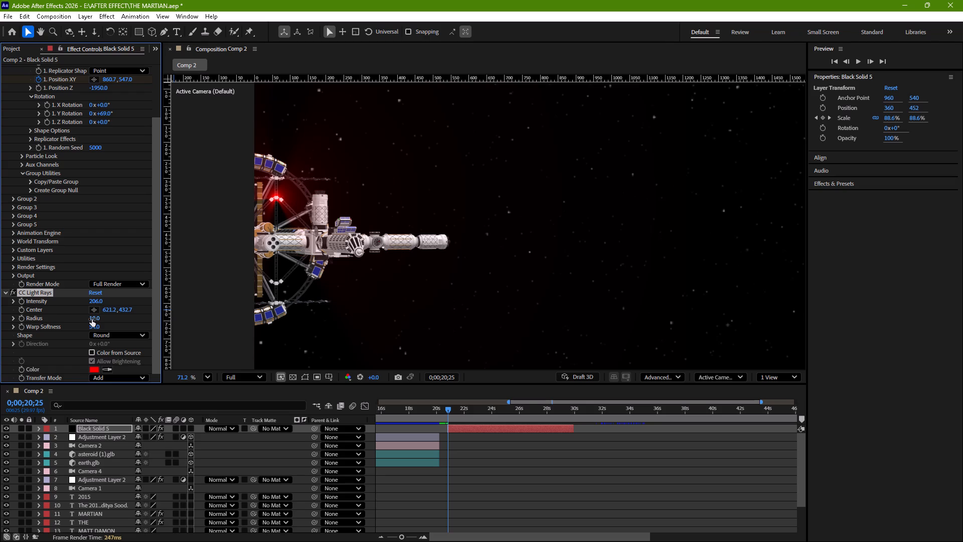
pyautogui.click(91, 319)
pyautogui.press('8')
pyautogui.press('Return')
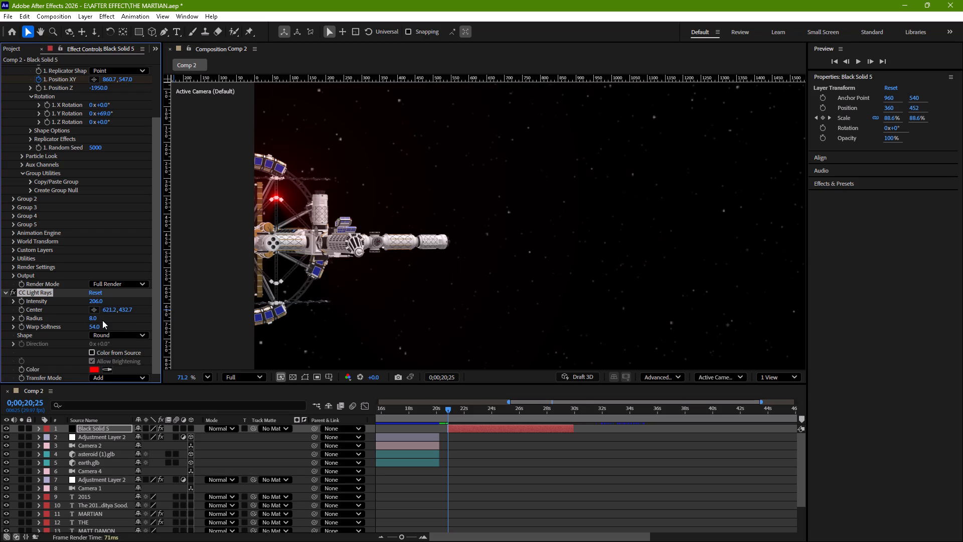
# Start Center keyframes for CC Light Rays at 0;00;20;25, keyframe 689.2, 432.1 on the ring's upper lights at 0;00;21;29, and preview the motion.
pyautogui.click(22, 309)
pyautogui.moveTo(447, 411); pyautogui.dragTo(464, 414)
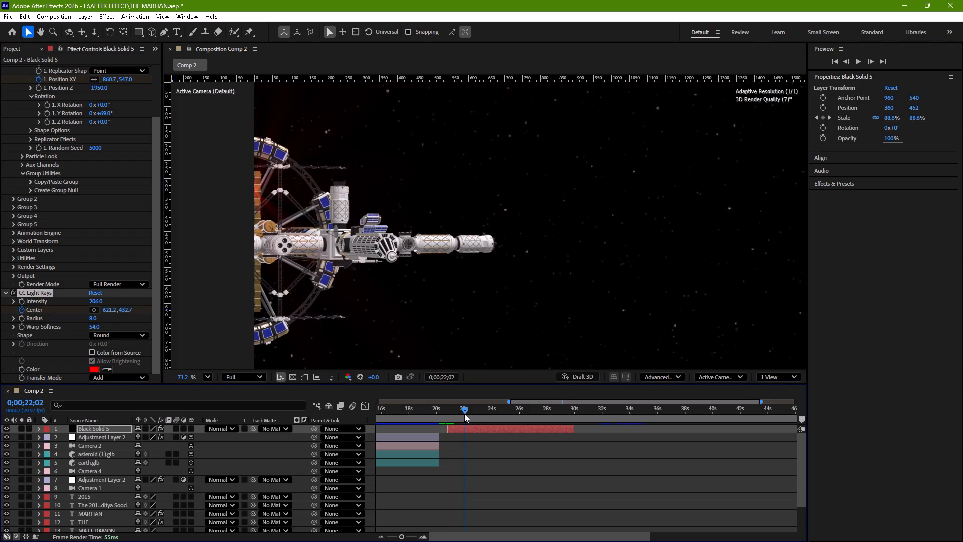
pyautogui.moveTo(464, 414); pyautogui.dragTo(463, 415)
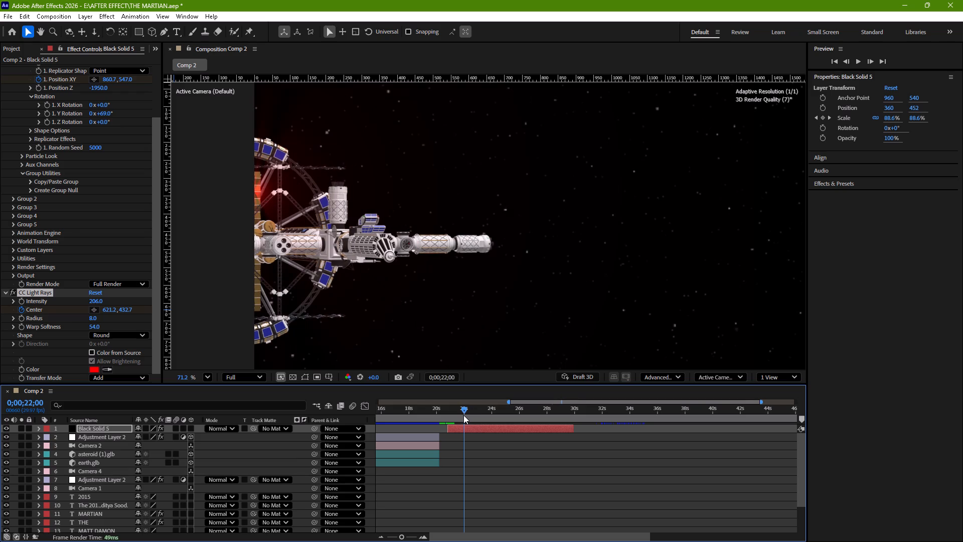
pyautogui.moveTo(463, 415); pyautogui.dragTo(463, 415)
pyautogui.click(97, 310)
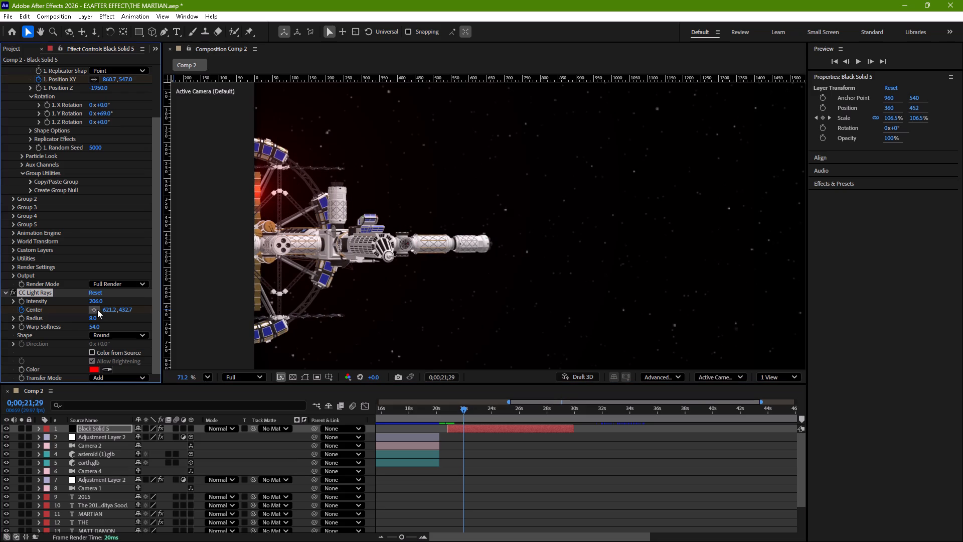
pyautogui.click(280, 191)
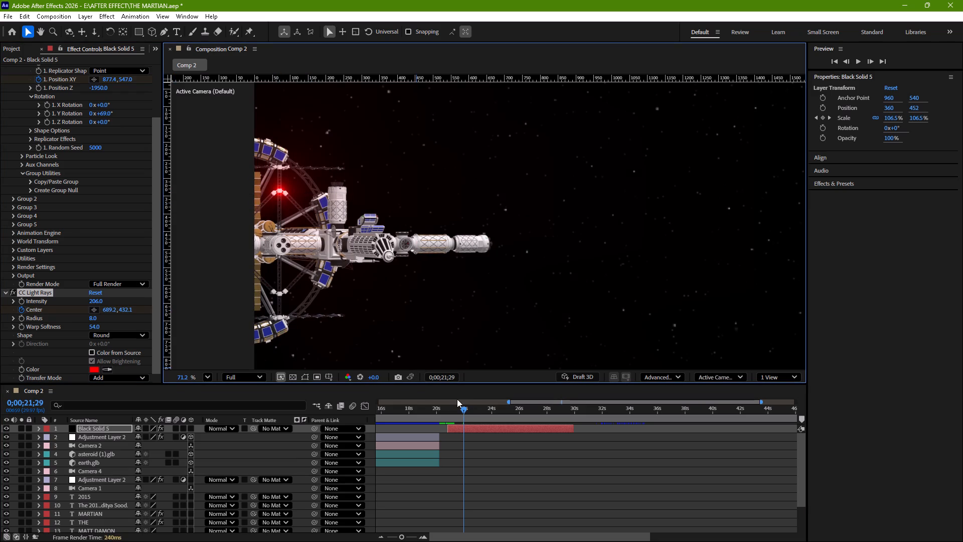
pyautogui.moveTo(463, 407); pyautogui.dragTo(448, 414)
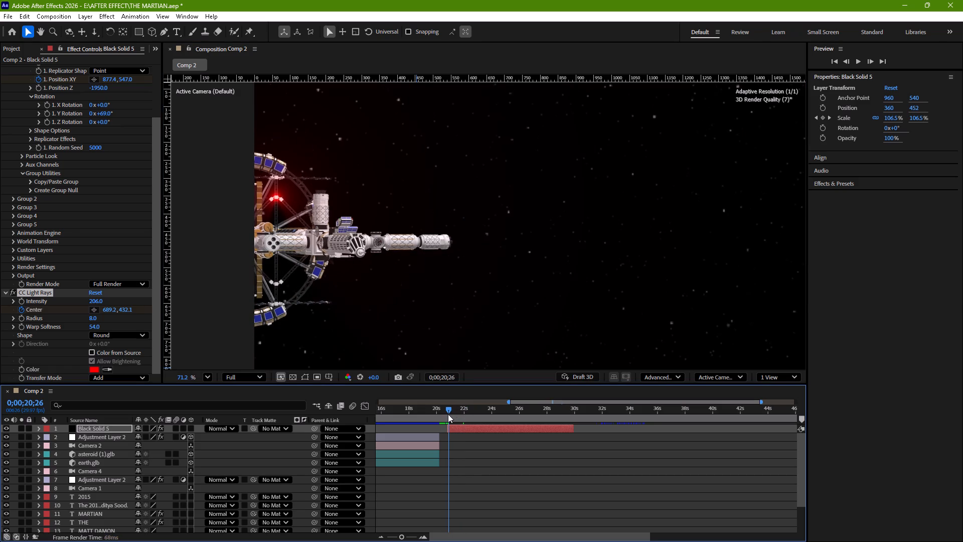
pyautogui.moveTo(448, 414); pyautogui.dragTo(447, 415)
pyautogui.press('space')
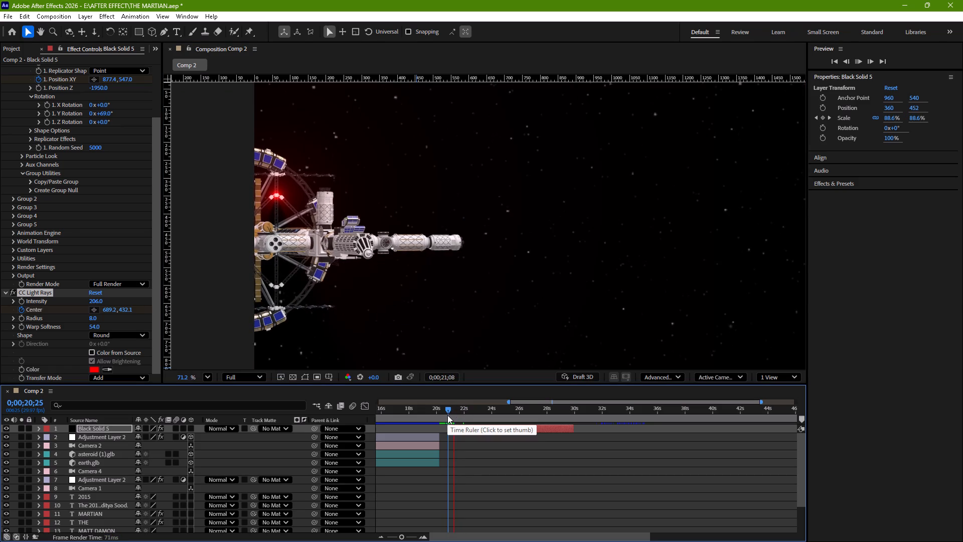
pyautogui.press('space')
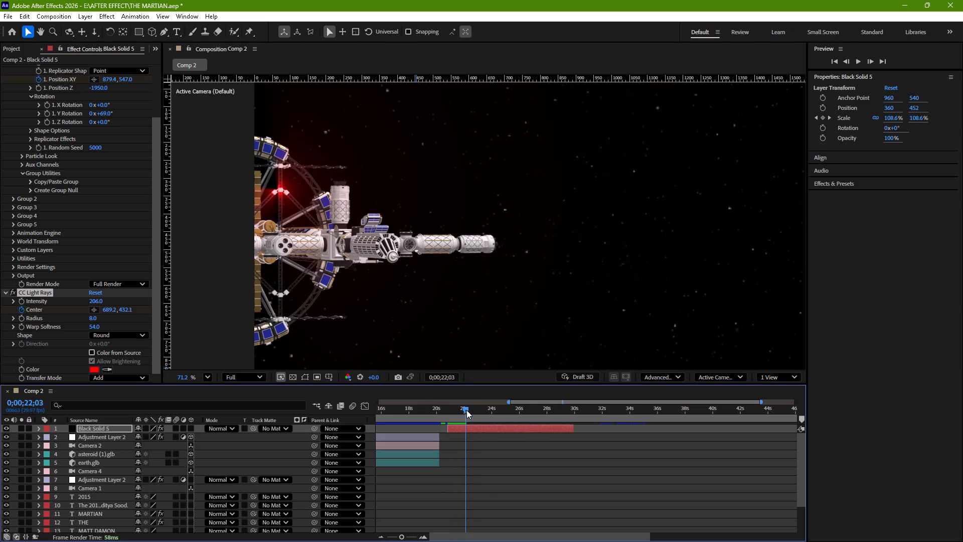
# At 0;00;24;00, keyframe the CC Light Rays Center on the ring's upper inner lights at 806.8, 430.8.
pyautogui.moveTo(466, 410); pyautogui.dragTo(491, 412)
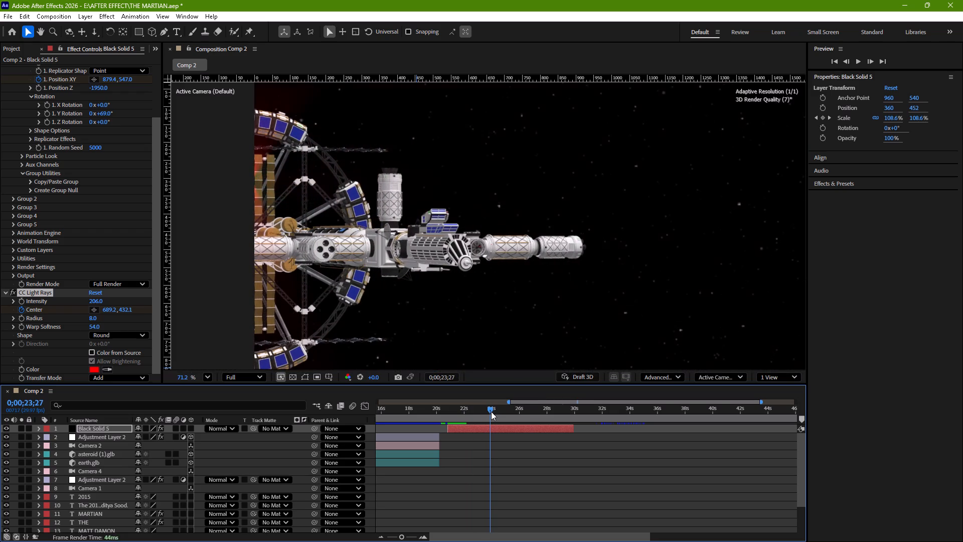
pyautogui.moveTo(491, 412); pyautogui.dragTo(492, 412)
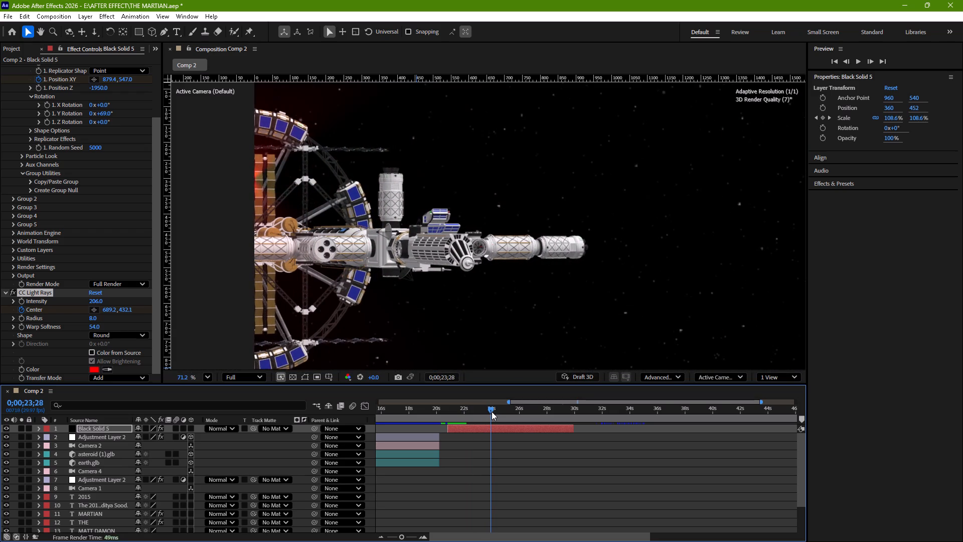
pyautogui.moveTo(492, 412); pyautogui.dragTo(493, 415)
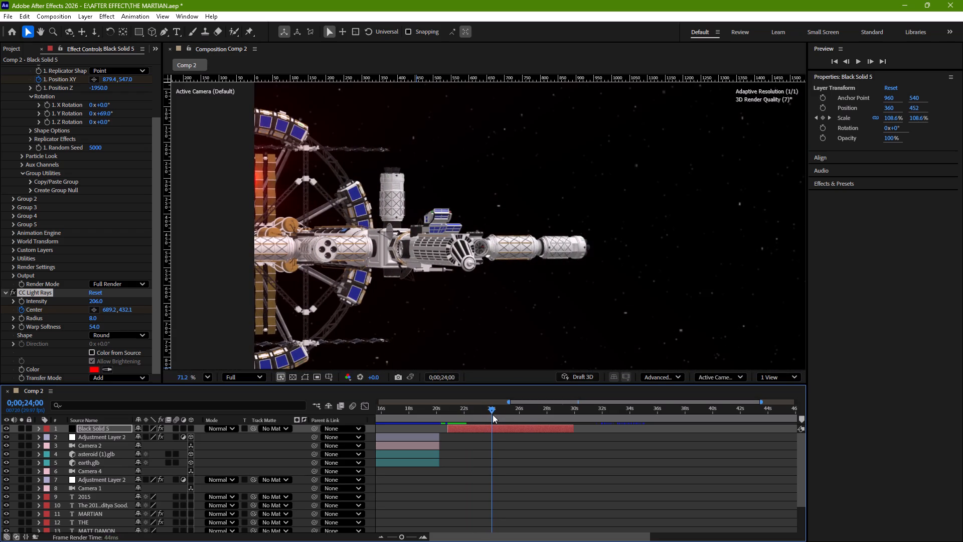
pyautogui.moveTo(493, 415); pyautogui.dragTo(493, 414)
pyautogui.click(97, 309)
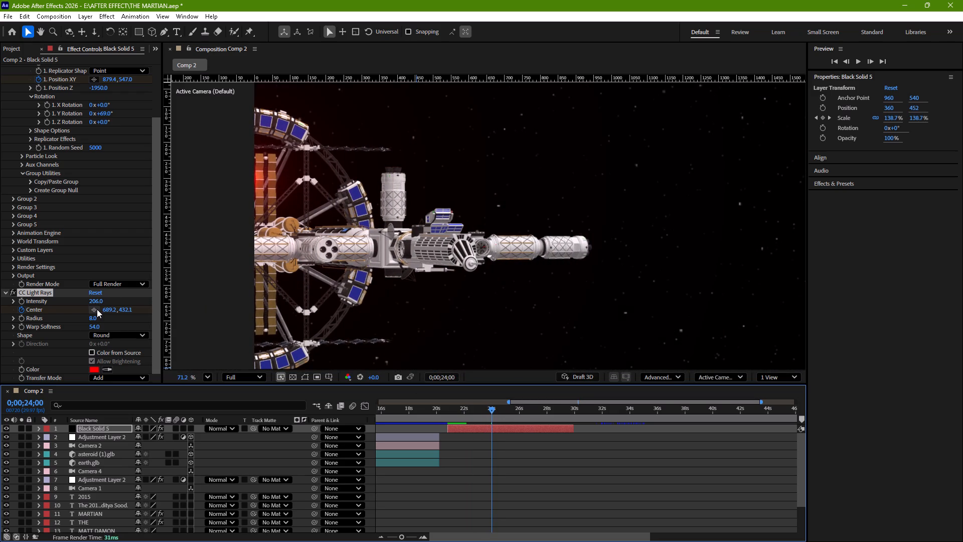
pyautogui.click(307, 178)
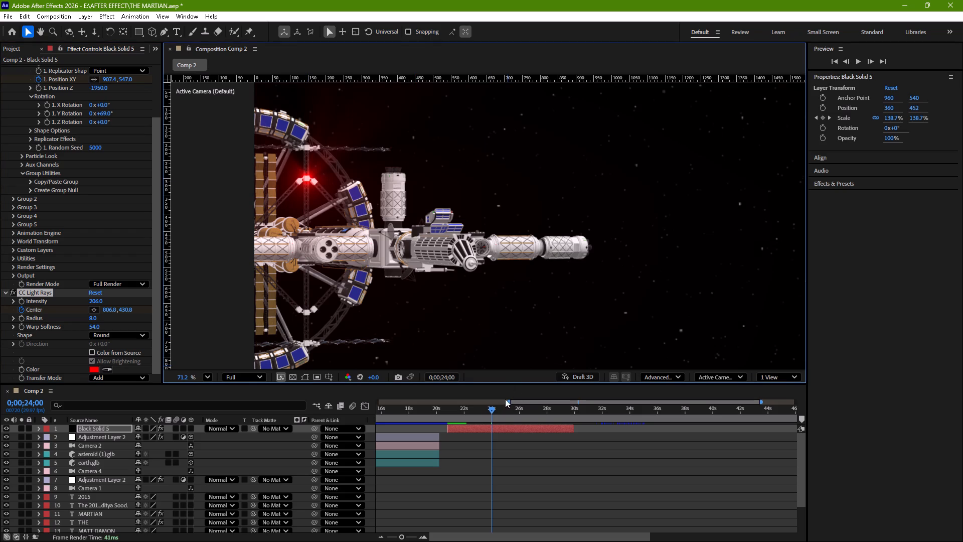
# At 0;00;26;01, keyframe the CC Light Rays Center on the ring's upper inner lights at 925.2, 431.7.
pyautogui.moveTo(491, 409); pyautogui.dragTo(495, 410)
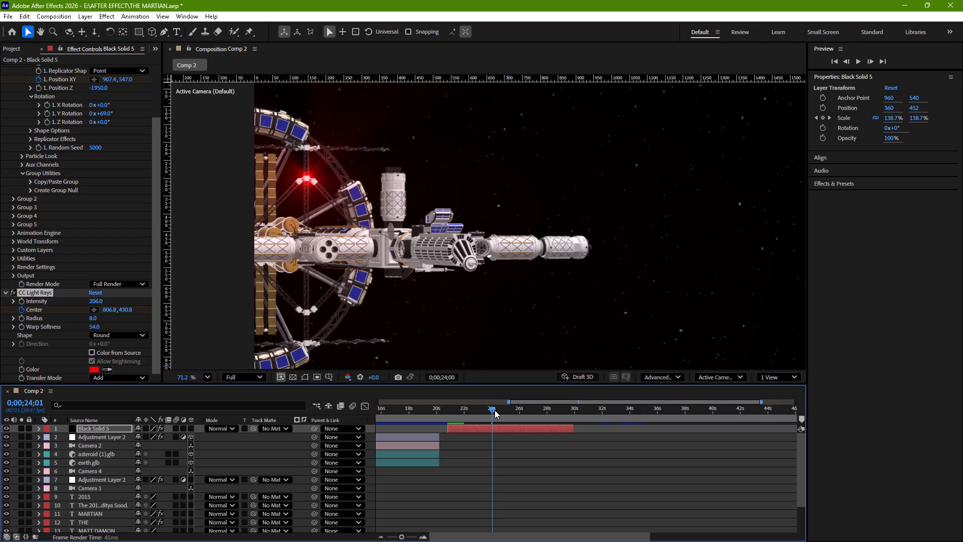
pyautogui.moveTo(495, 410); pyautogui.dragTo(519, 415)
pyautogui.click(94, 311)
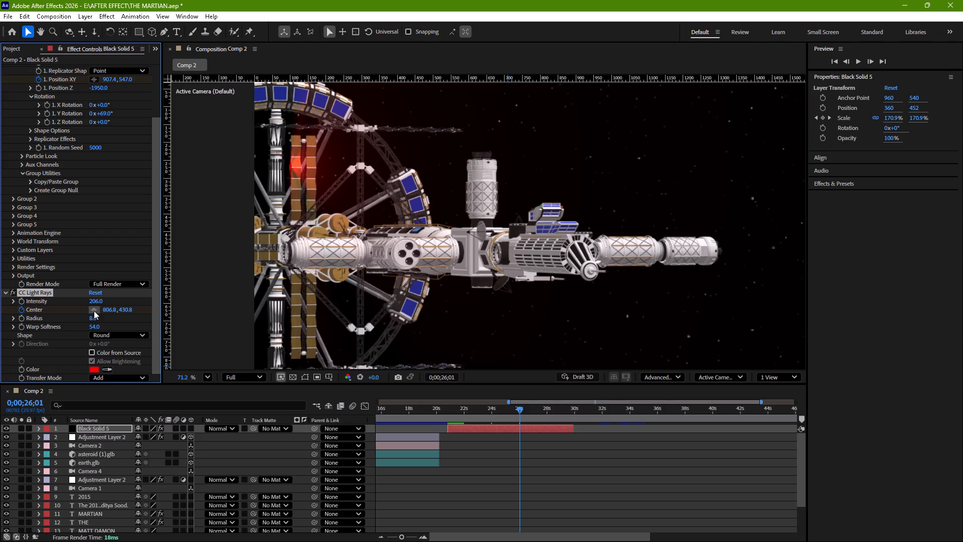
pyautogui.click(362, 166)
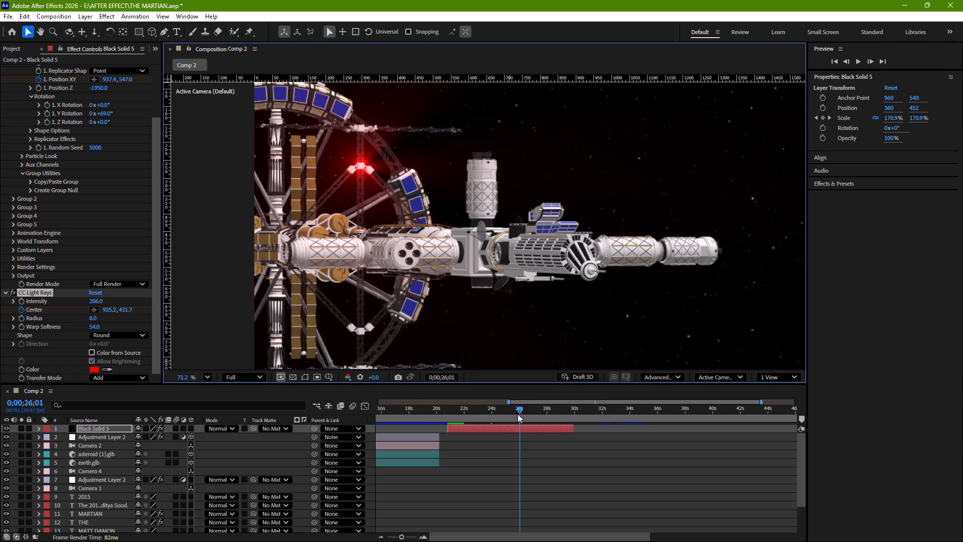
# At 0;00;28;00, keyframe the CC Light Rays Center on the ring's upper inner lights at 1037.0, 431.0.
pyautogui.moveTo(520, 411); pyautogui.dragTo(546, 414)
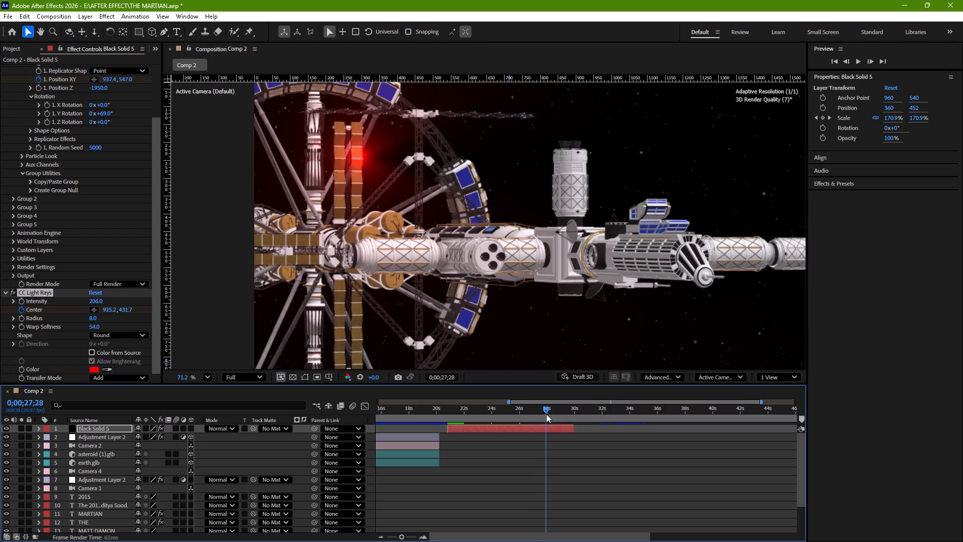
pyautogui.moveTo(546, 414); pyautogui.dragTo(547, 415)
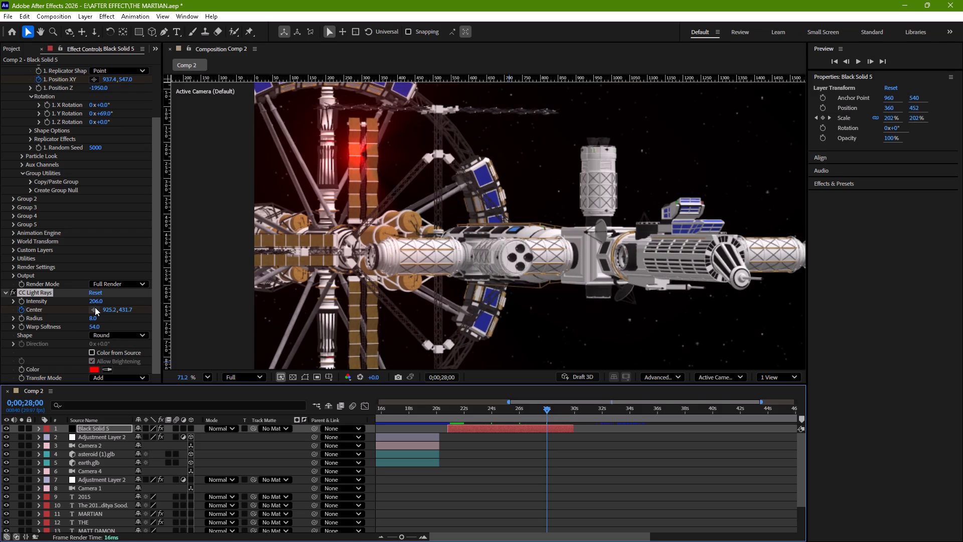
pyautogui.click(95, 307)
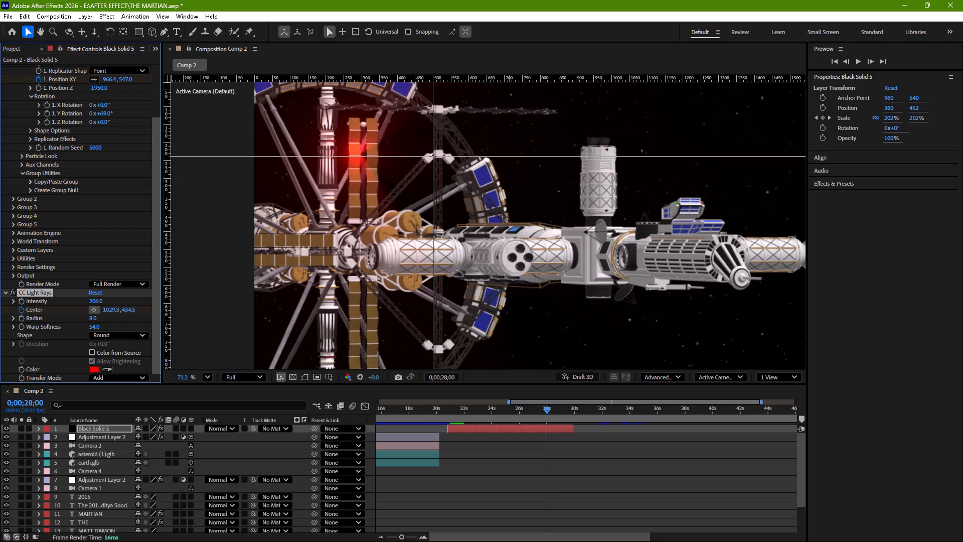
pyautogui.click(438, 154)
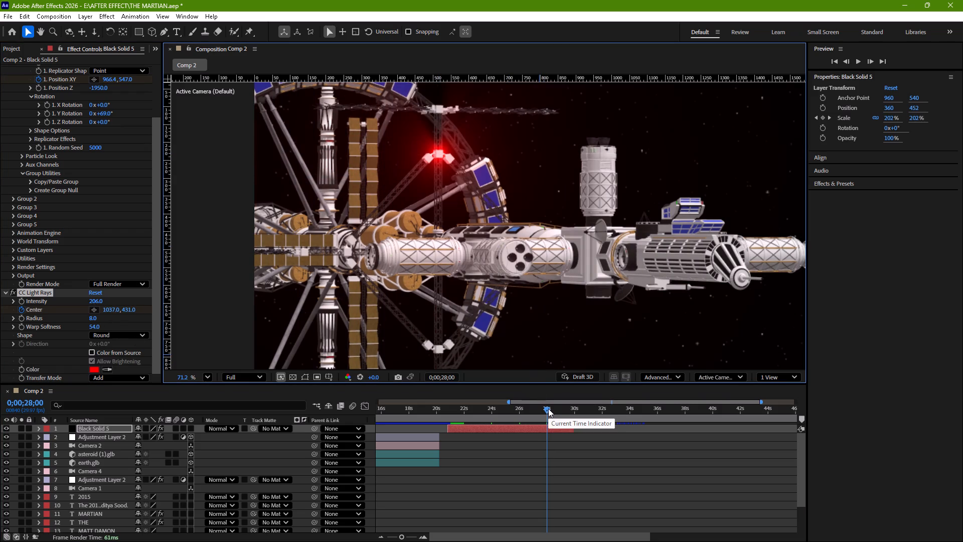
# At 0;00;29;25, keyframe the CC Light Rays Center on the upper lights at 1143.0, 430.8, and play the glow animation from the layer's start.
pyautogui.moveTo(548, 409); pyautogui.dragTo(573, 410)
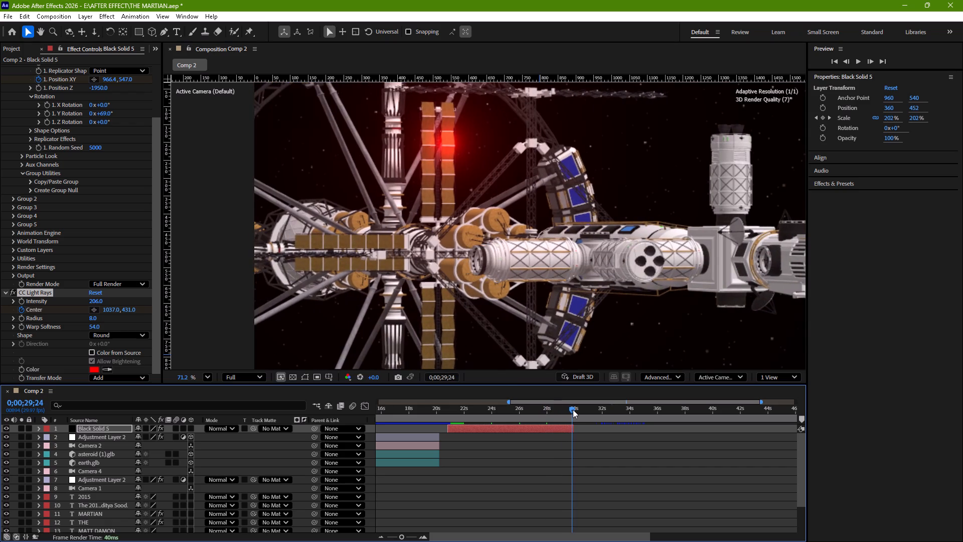
pyautogui.moveTo(573, 410); pyautogui.dragTo(572, 411)
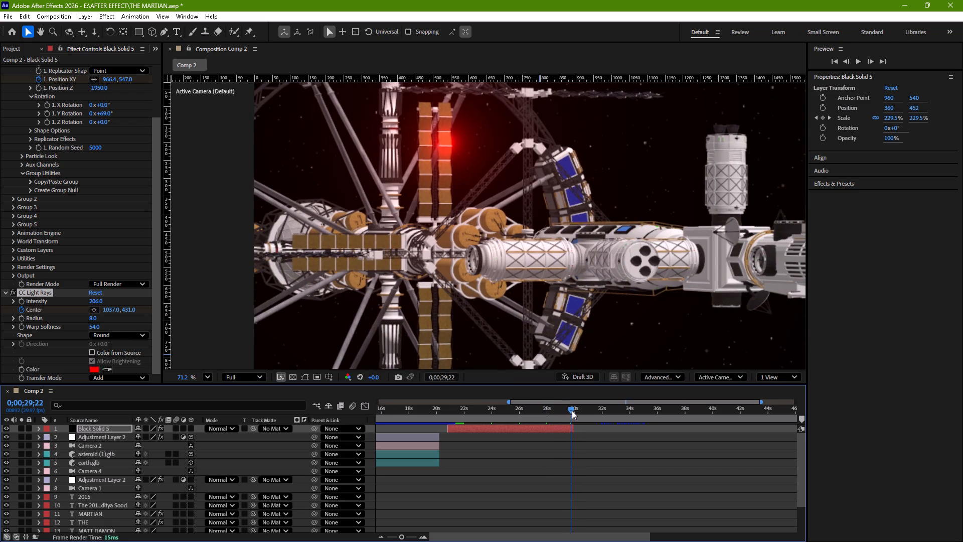
pyautogui.doubleClick(572, 411)
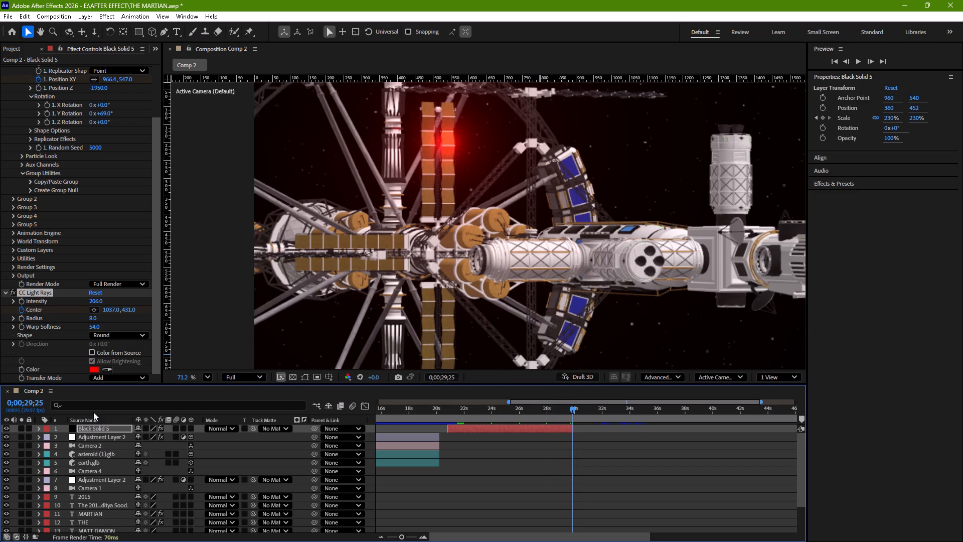
pyautogui.click(96, 308)
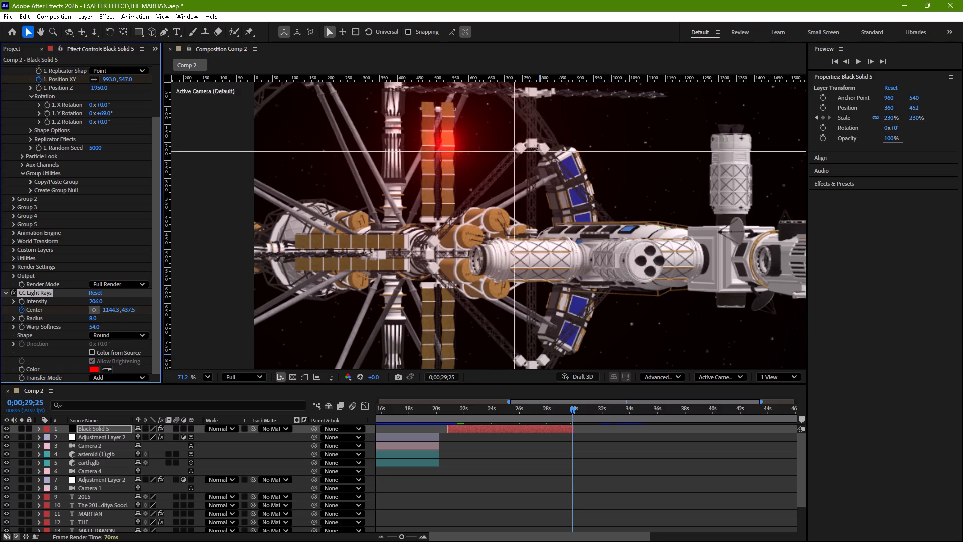
pyautogui.click(533, 143)
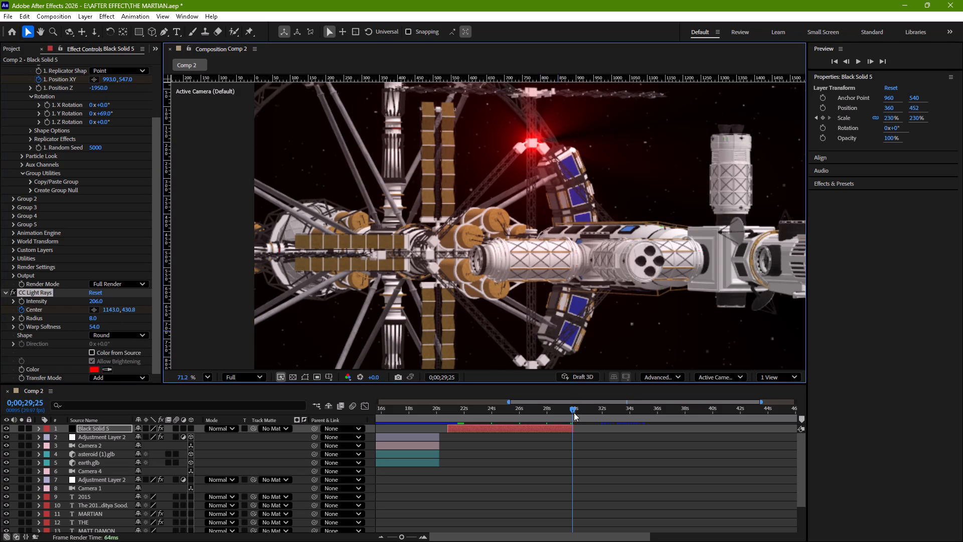
pyautogui.moveTo(571, 409); pyautogui.dragTo(449, 424)
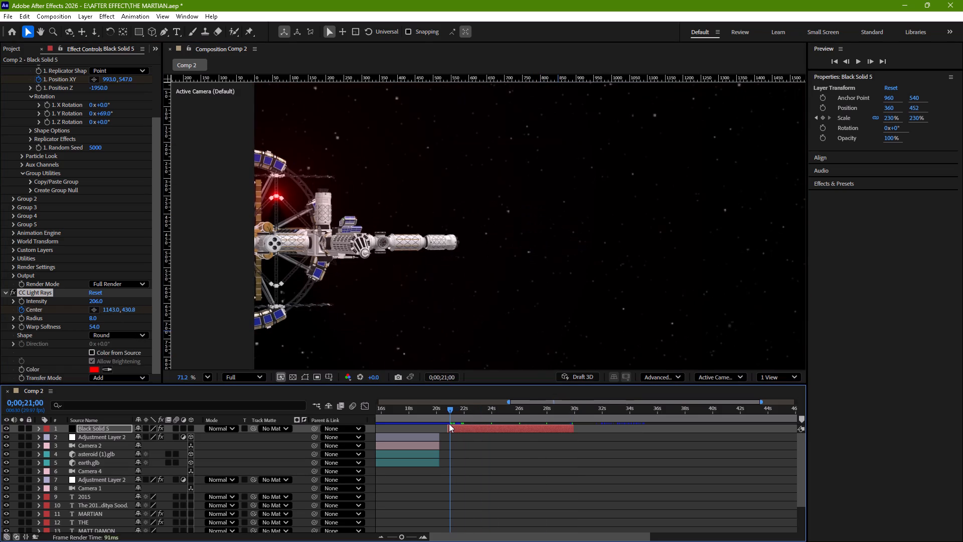
pyautogui.moveTo(449, 424); pyautogui.dragTo(447, 424)
pyautogui.keyDown('ctrl'); pyautogui.scroll(-1, 489, 299); pyautogui.keyUp('ctrl')
pyautogui.press('space')
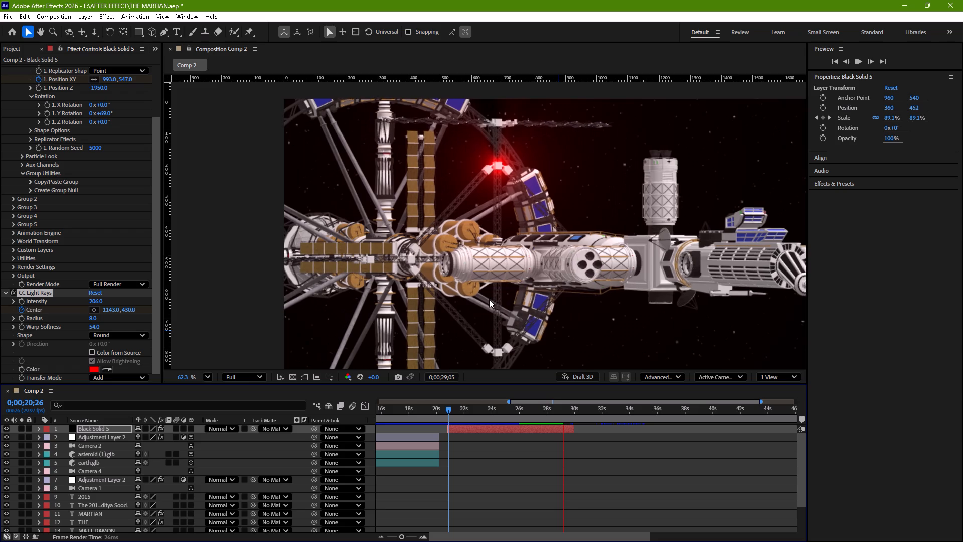
pyautogui.press('space')
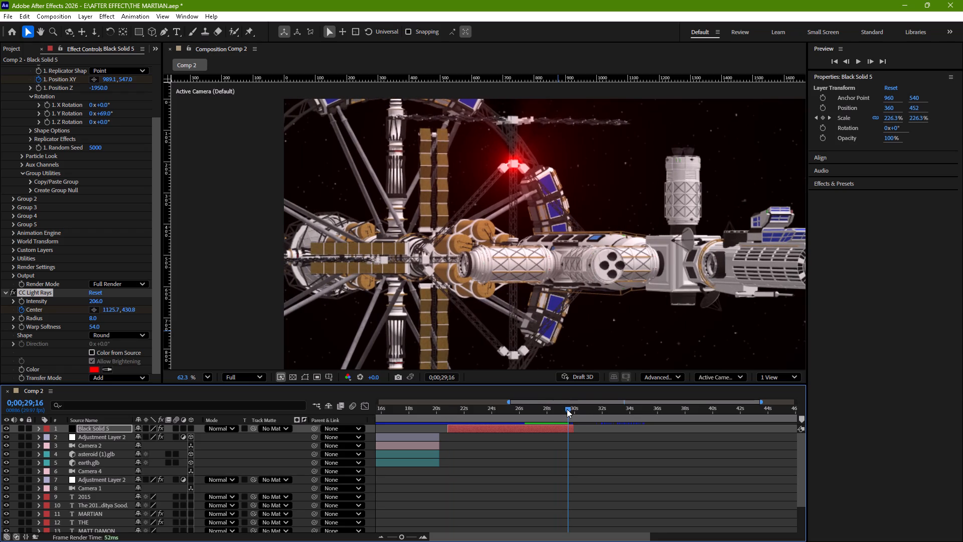
# Keyframe the CC Light Rays Radius at 8 at 0;00;20;24 and at 0 at 0;00;22;00.
pyautogui.moveTo(567, 409); pyautogui.dragTo(450, 430)
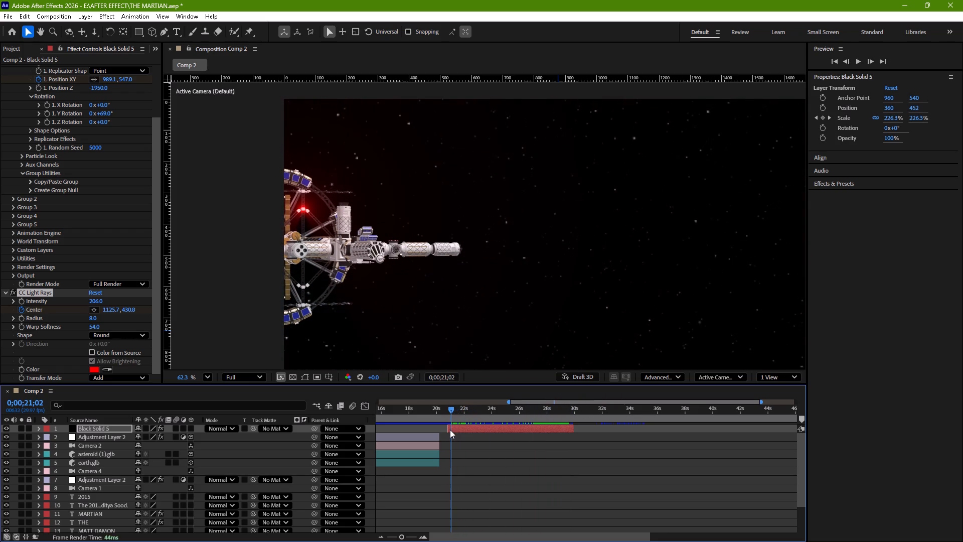
pyautogui.moveTo(450, 430); pyautogui.dragTo(446, 431)
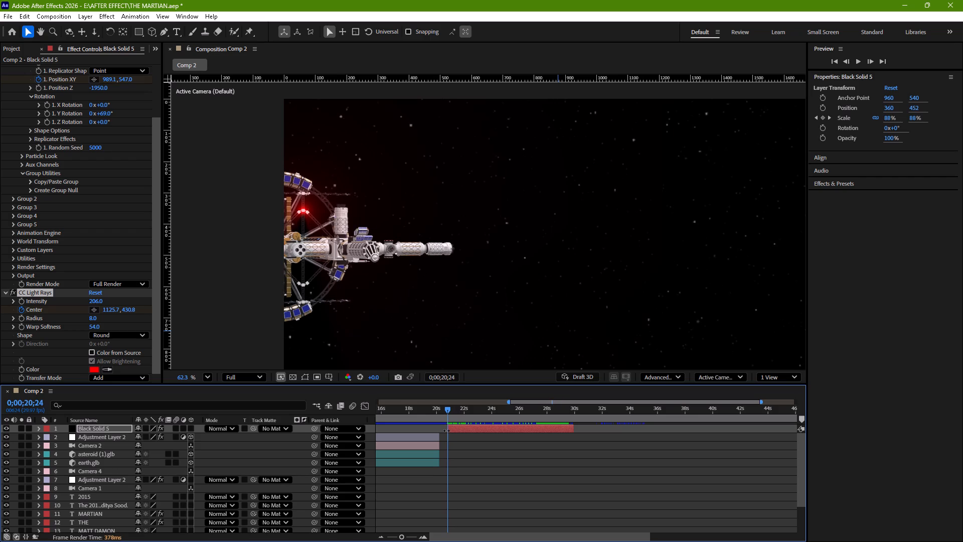
pyautogui.click(22, 321)
pyautogui.moveTo(447, 405); pyautogui.dragTo(467, 408)
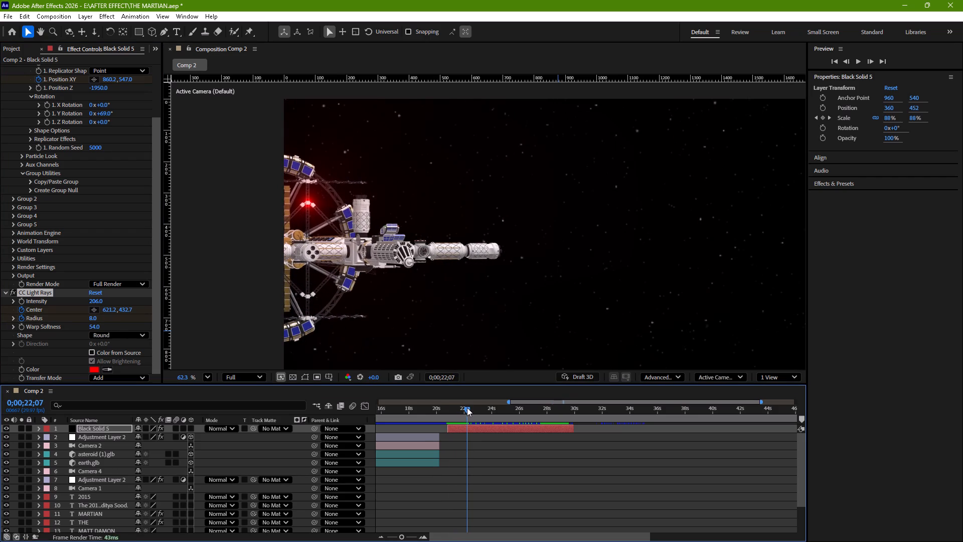
pyautogui.moveTo(467, 408); pyautogui.dragTo(464, 410)
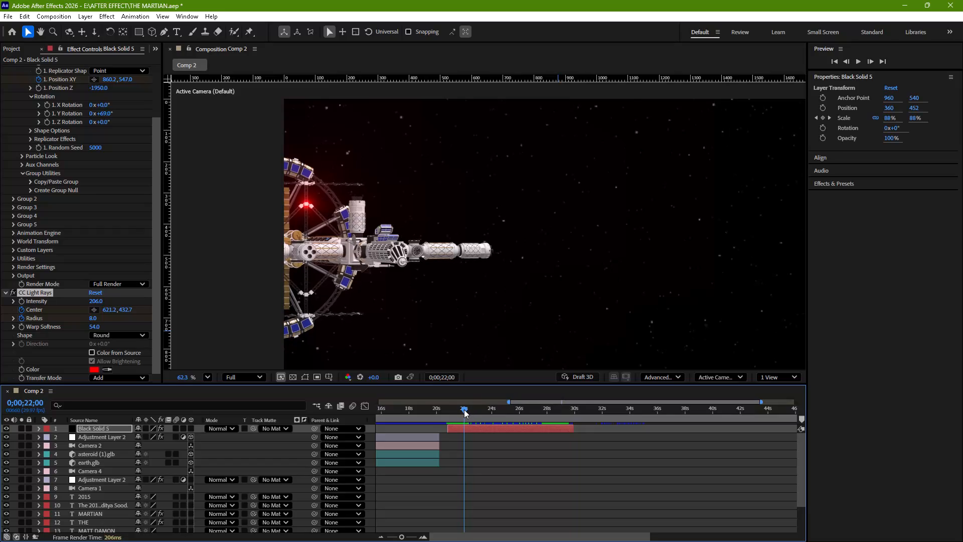
pyautogui.click(93, 318)
pyautogui.press('0')
pyautogui.press('Return')
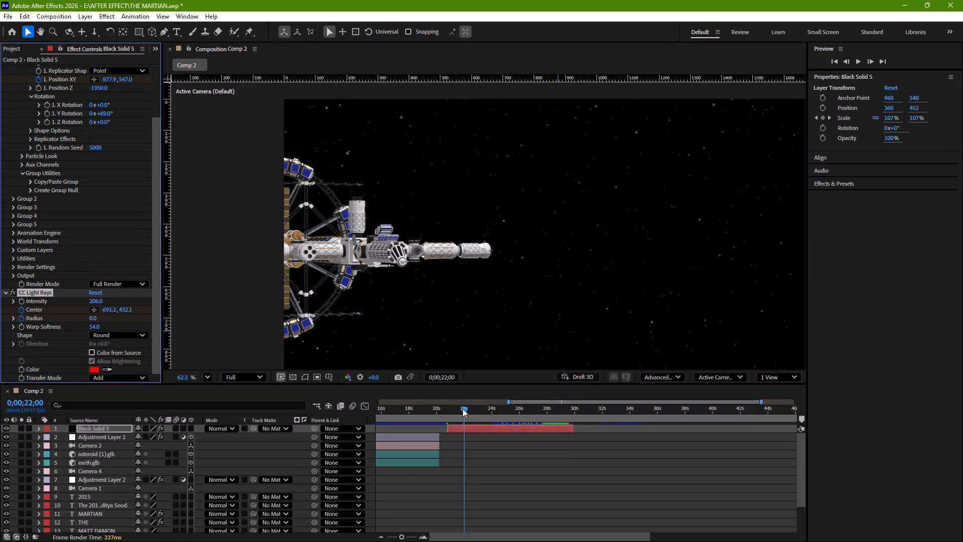
# Keyframe the CC Light Rays Radius at 7 at 0;00;23;02 and at 0 at 0;00;24;02.
pyautogui.moveTo(462, 409); pyautogui.dragTo(480, 414)
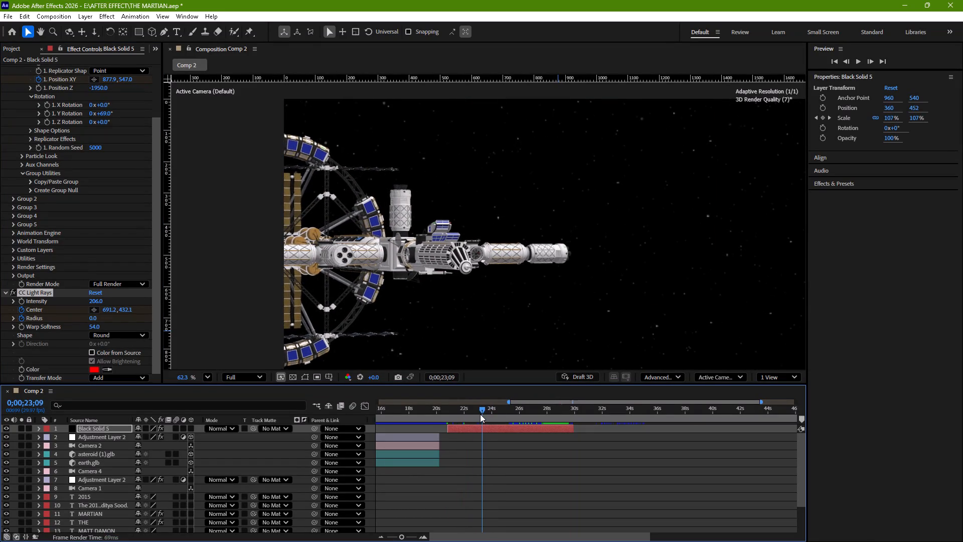
pyautogui.moveTo(480, 414); pyautogui.dragTo(477, 415)
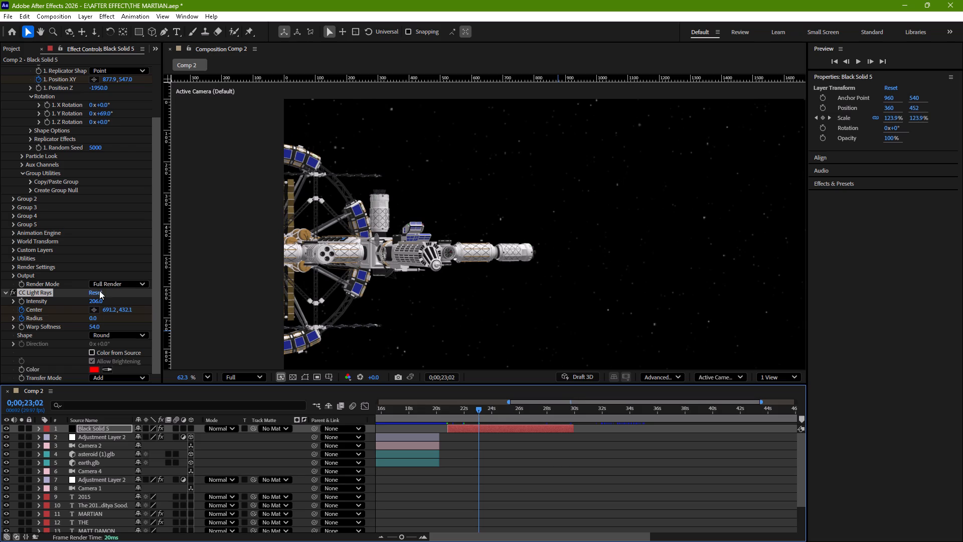
pyautogui.click(94, 316)
pyautogui.press('8')
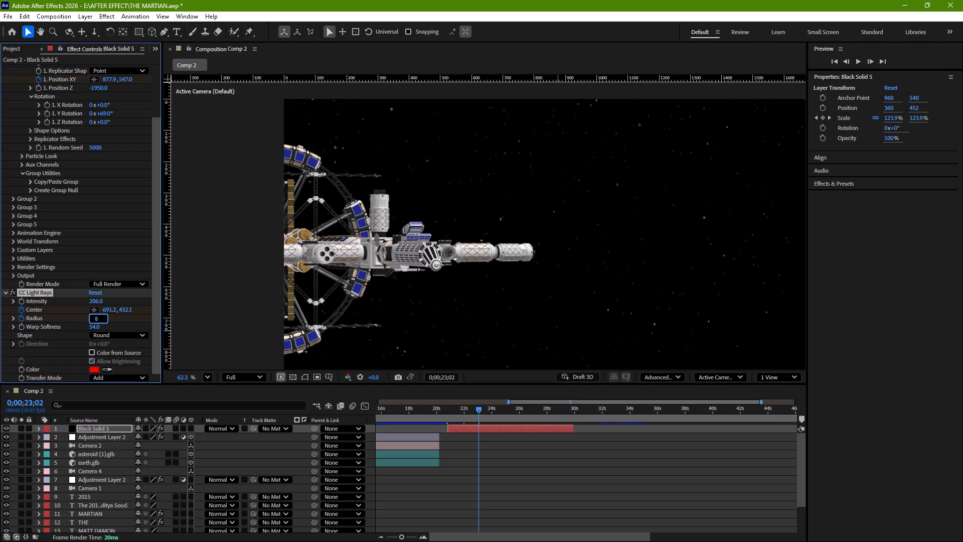
pyautogui.press('Return')
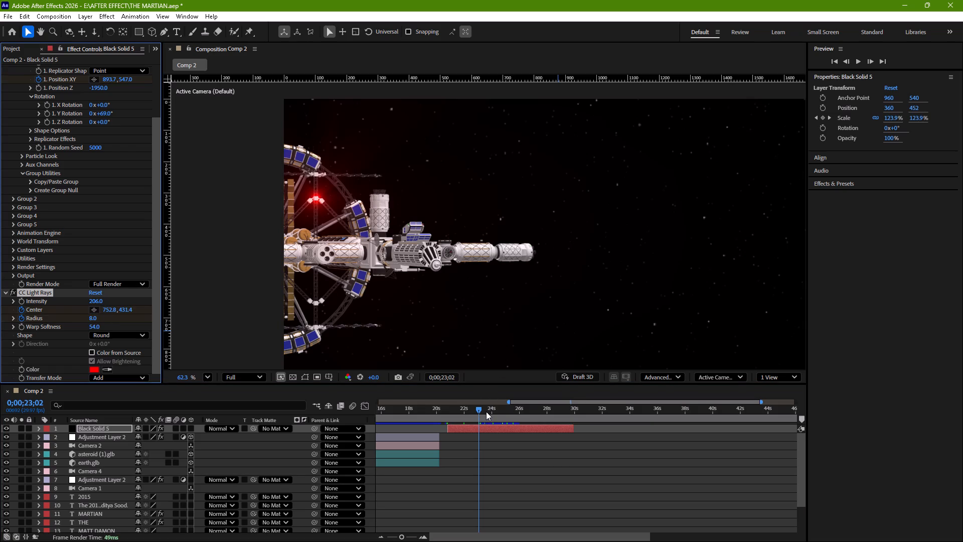
pyautogui.click(90, 319)
pyautogui.press('7')
pyautogui.press('Return')
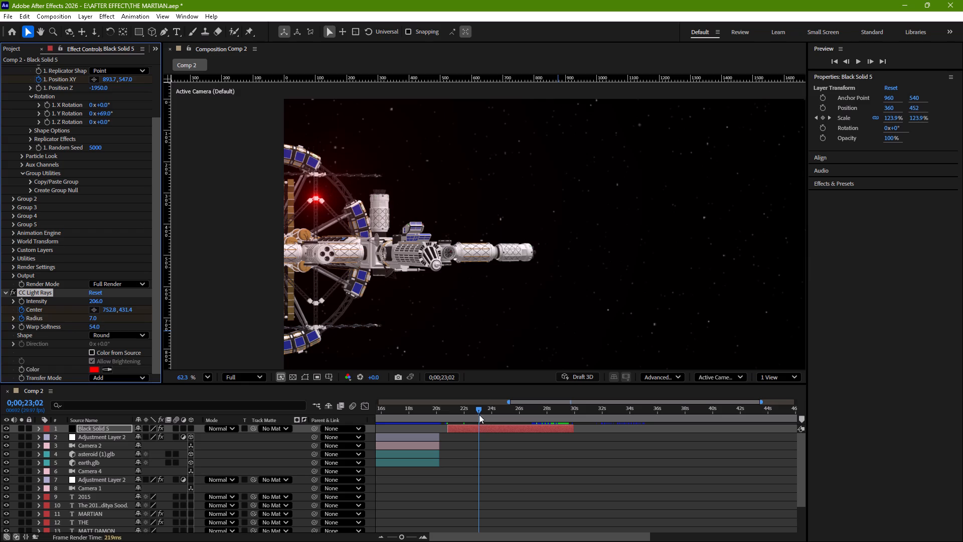
pyautogui.moveTo(478, 408); pyautogui.dragTo(492, 408)
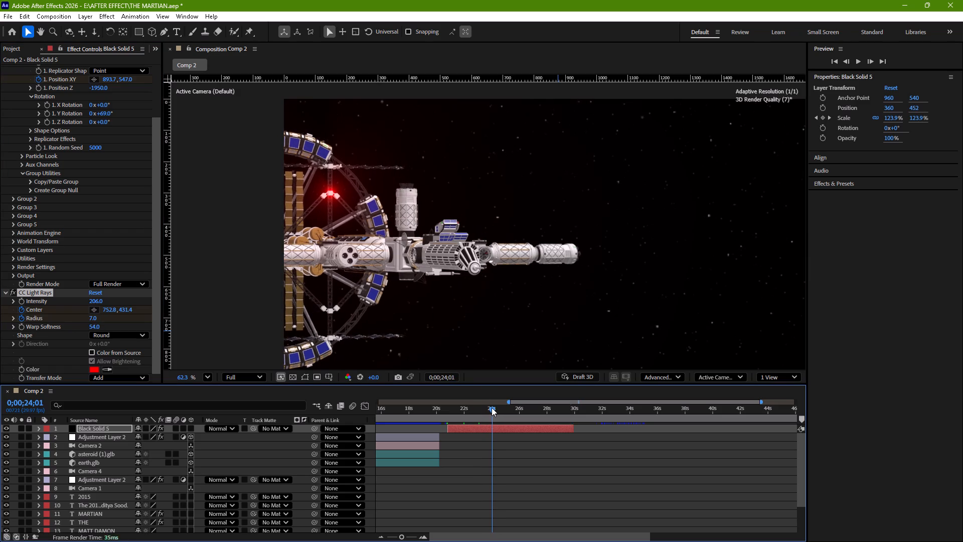
pyautogui.moveTo(492, 408); pyautogui.dragTo(492, 409)
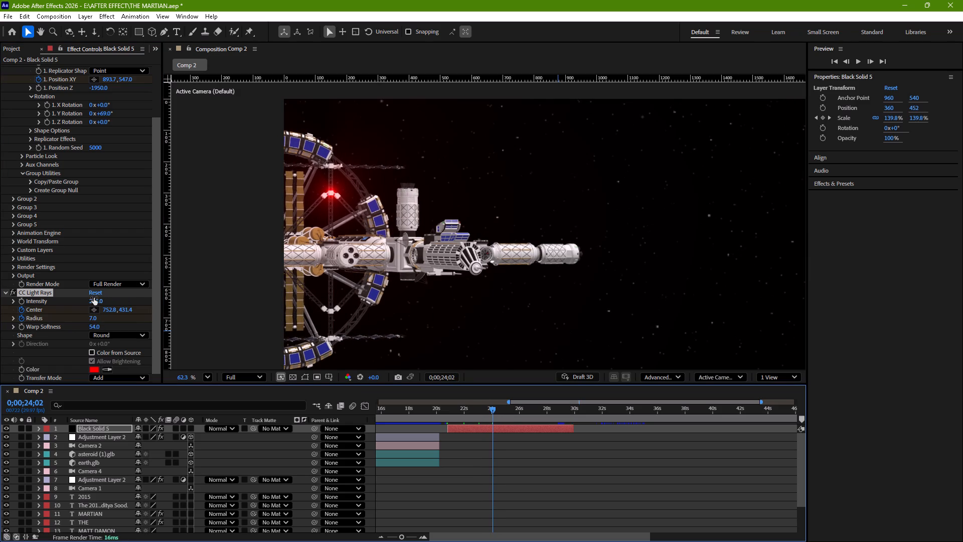
pyautogui.click(94, 316)
pyautogui.press('0')
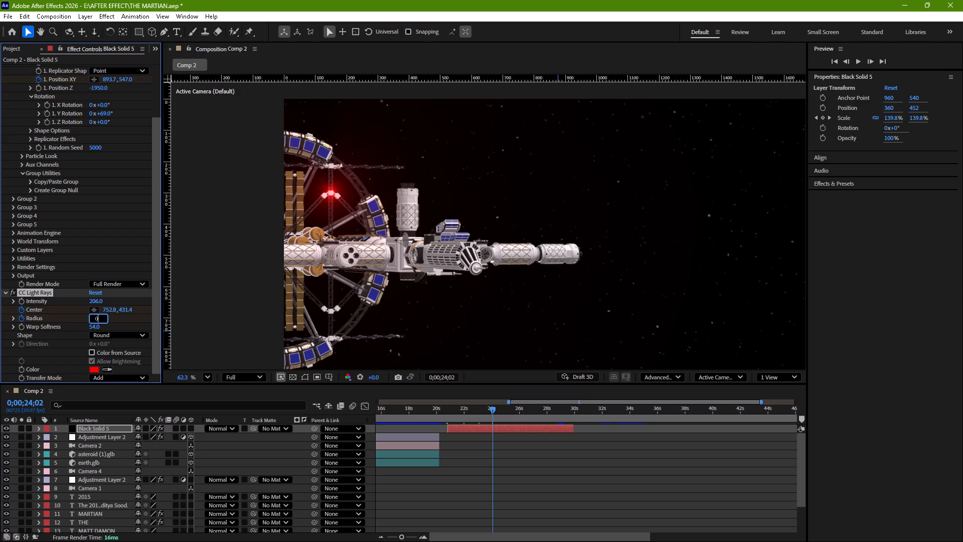
pyautogui.press('Return')
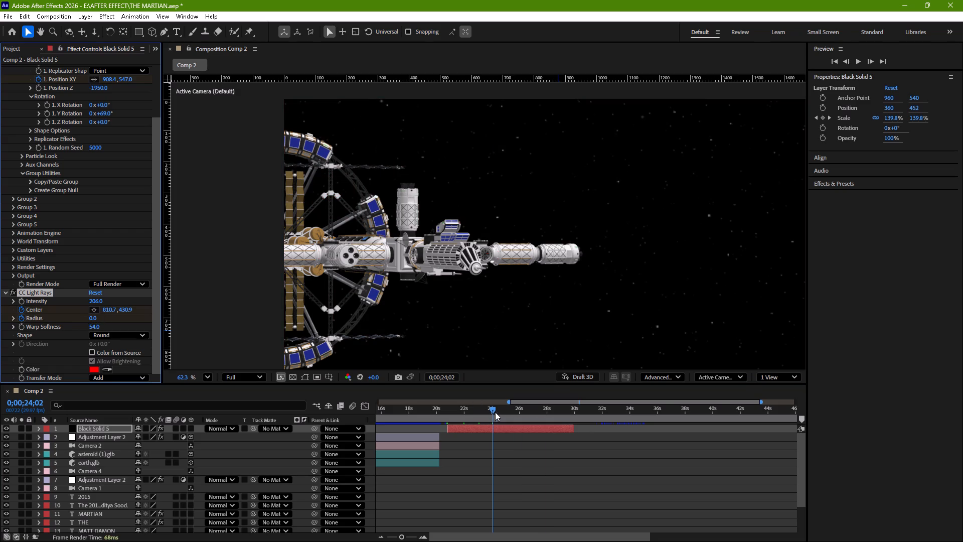
# Keyframe the CC Light Rays Radius at 6 at 0;00;25;01 and at 0 at 0;00;26;02.
pyautogui.moveTo(493, 409); pyautogui.dragTo(504, 410)
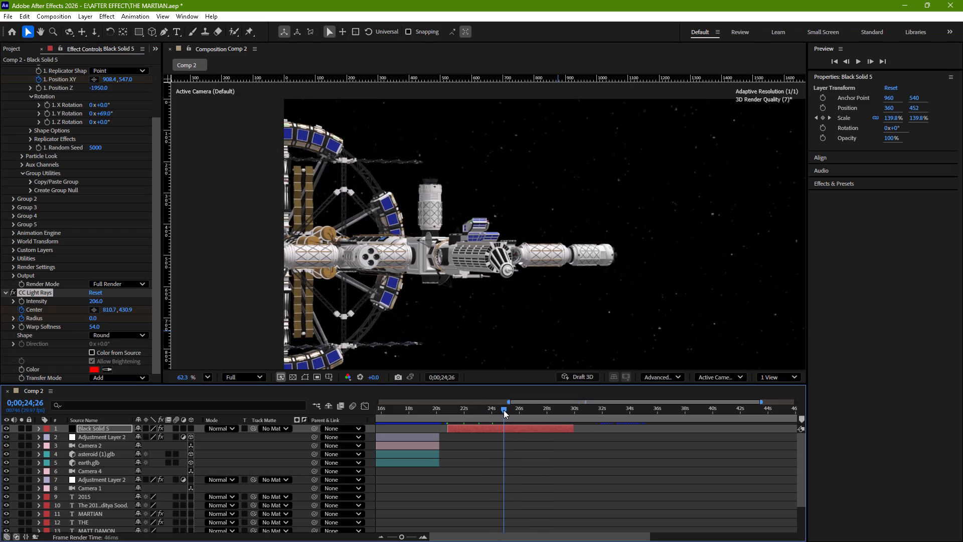
pyautogui.moveTo(504, 410); pyautogui.dragTo(506, 411)
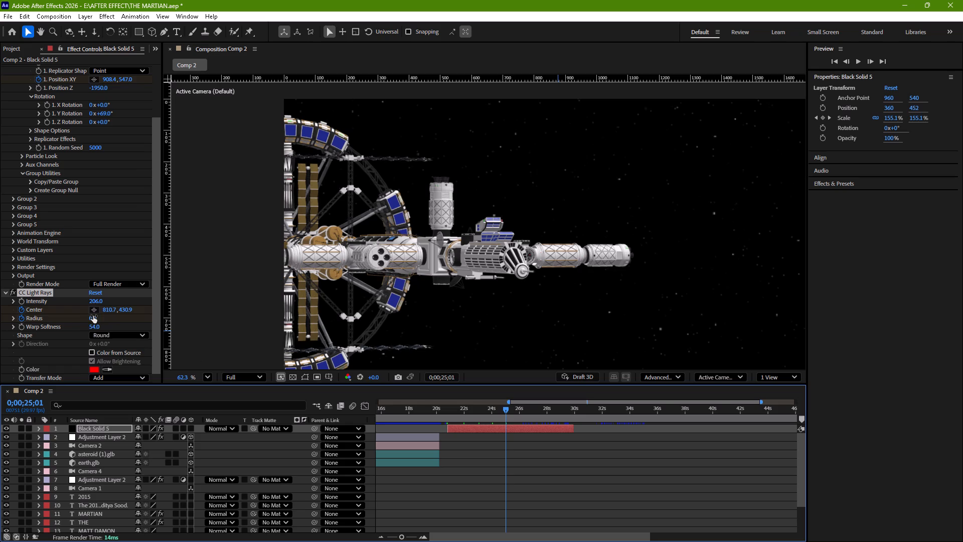
pyautogui.click(93, 316)
pyautogui.press('7')
pyautogui.press('Return')
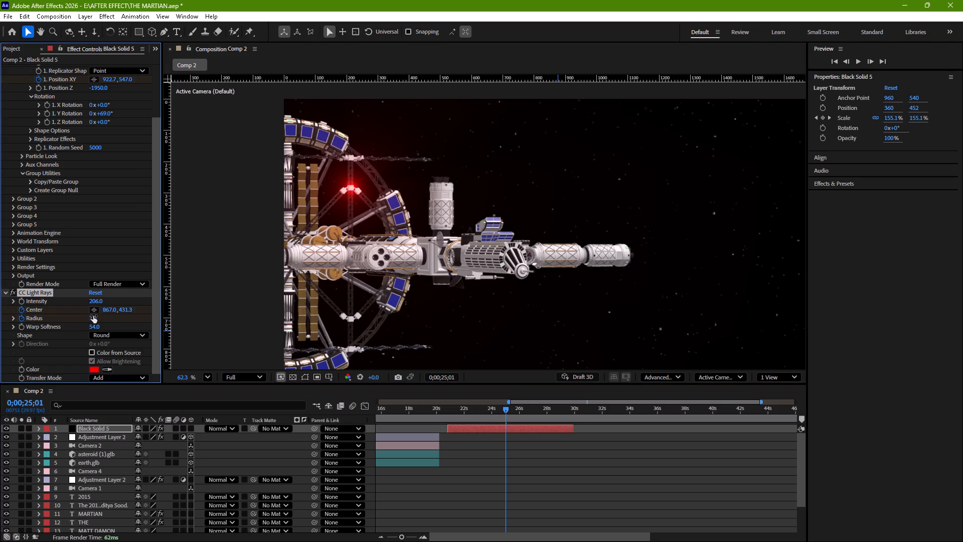
pyautogui.click(93, 316)
pyautogui.press('6')
pyautogui.press('Return')
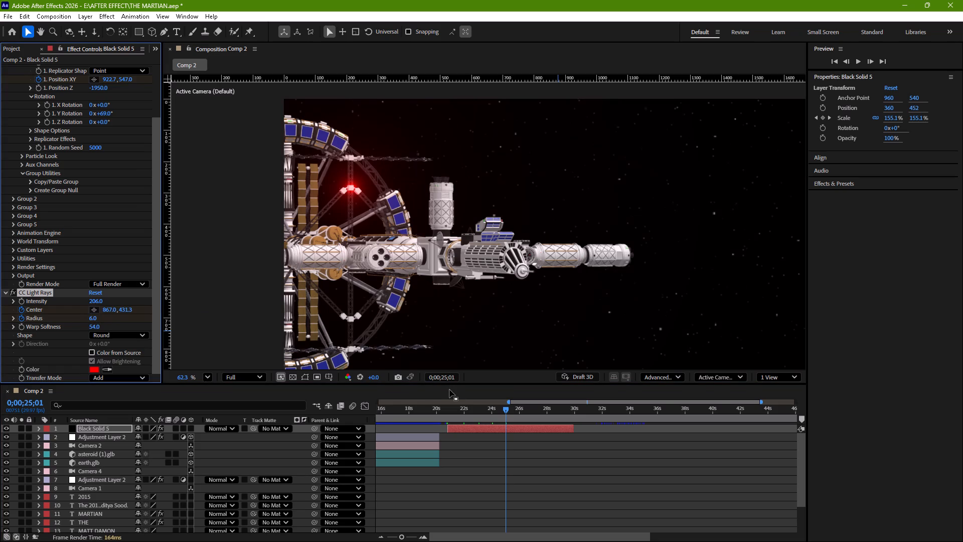
pyautogui.moveTo(505, 408); pyautogui.dragTo(518, 410)
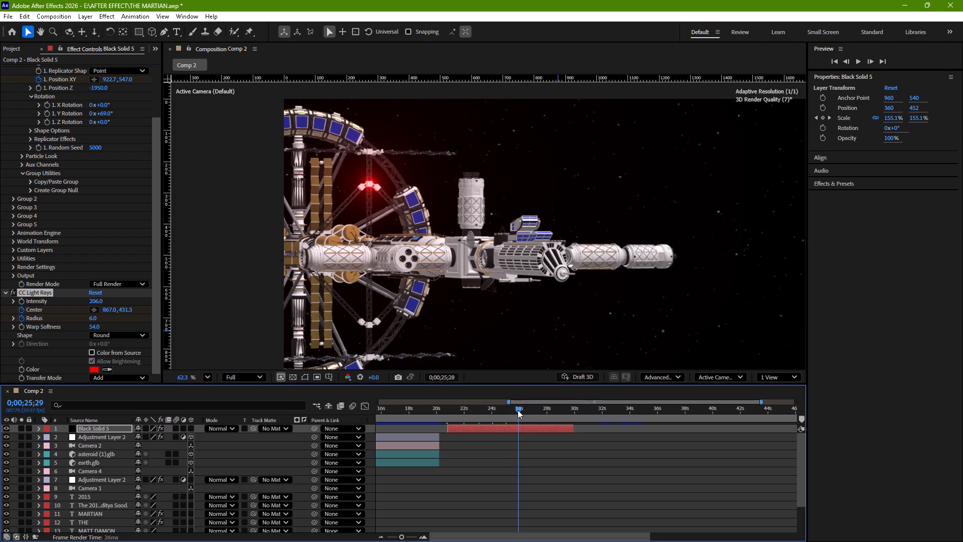
pyautogui.moveTo(518, 410); pyautogui.dragTo(519, 410)
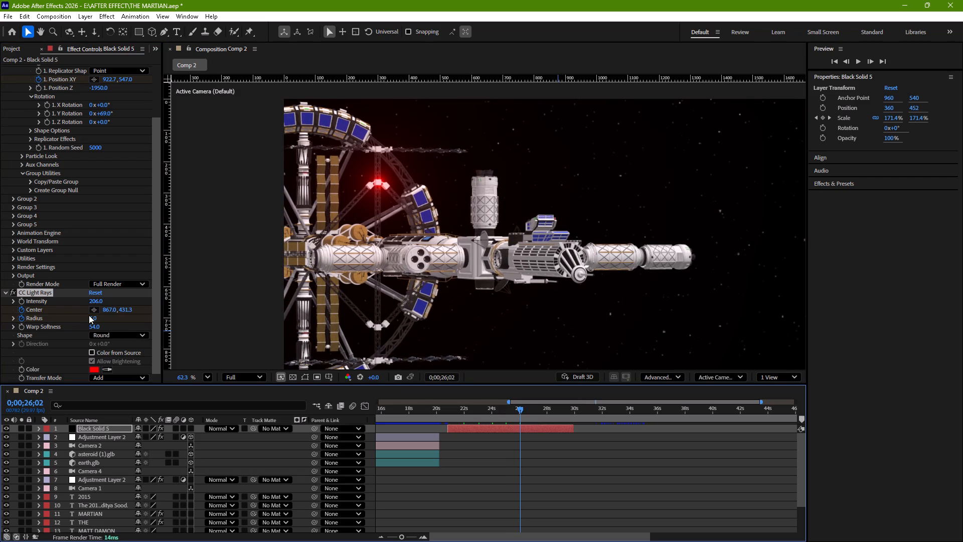
pyautogui.click(94, 318)
pyautogui.press('0')
pyautogui.press('Return')
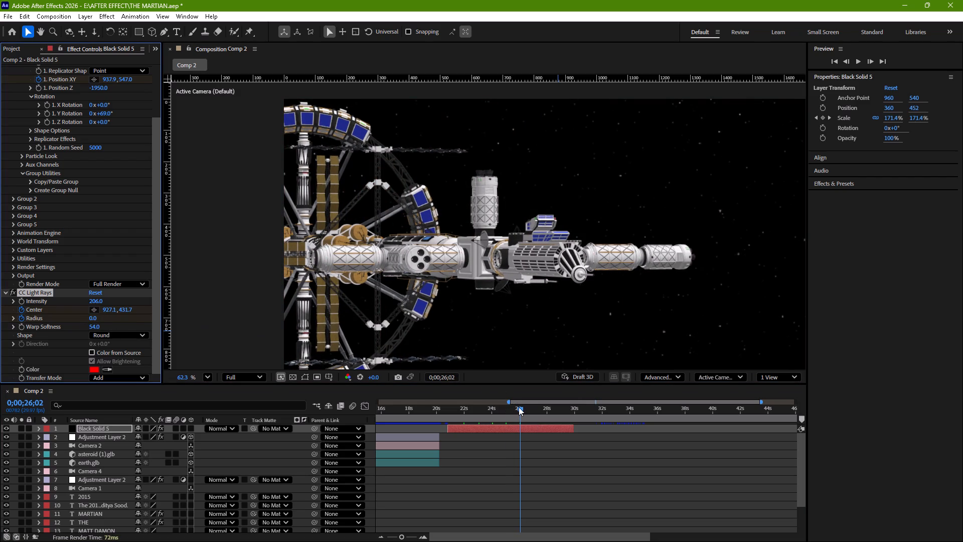
# Keyframe the CC Light Rays Radius at 6 at 0;00;27;03 and at 0 at 0;00;28;01.
pyautogui.moveTo(519, 408); pyautogui.dragTo(533, 410)
pyautogui.click(95, 318)
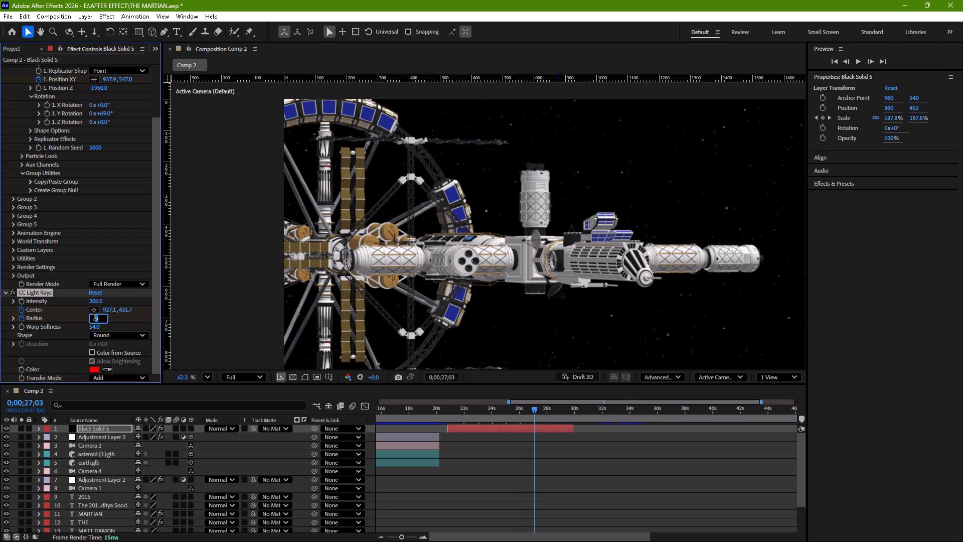
pyautogui.press('6')
pyautogui.press('Return')
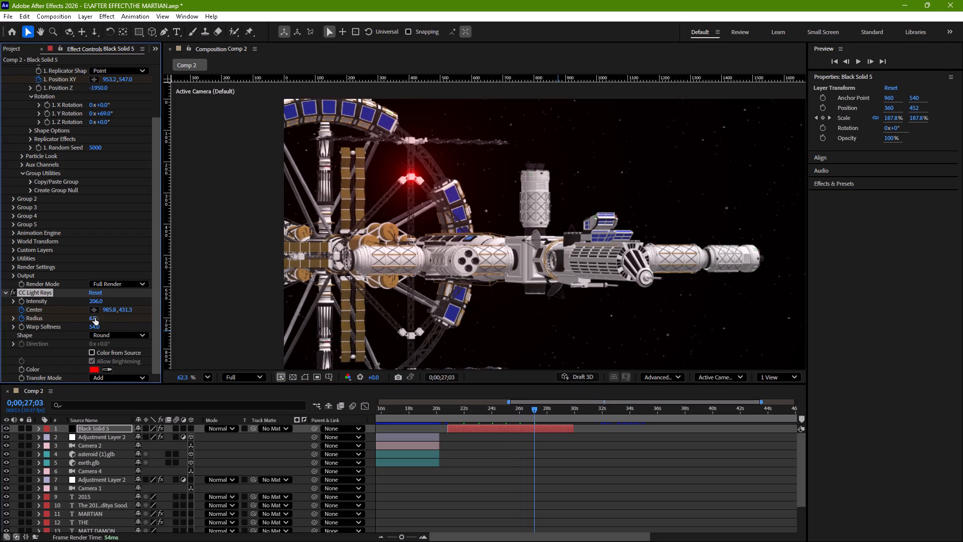
pyautogui.hscroll(4, 95, 318)
pyautogui.moveTo(535, 411); pyautogui.dragTo(548, 413)
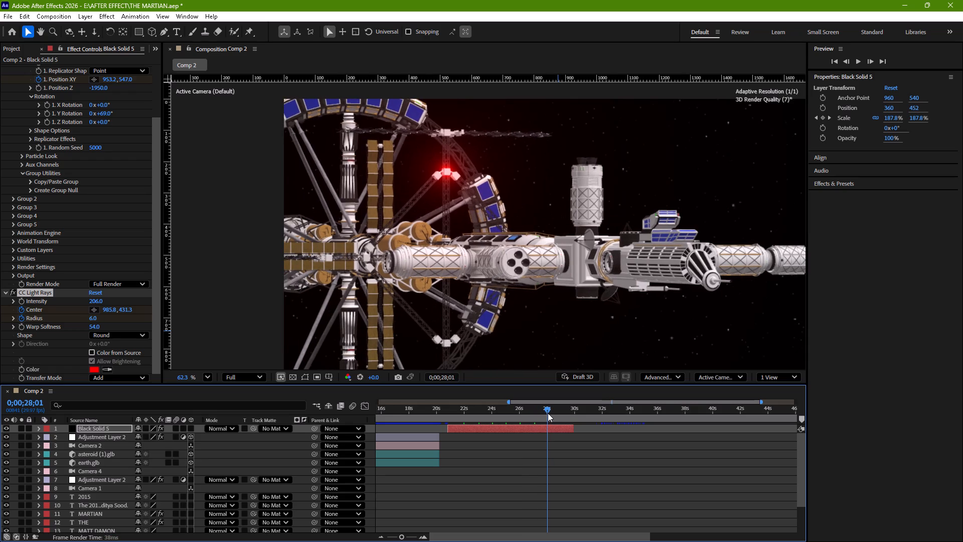
pyautogui.click(96, 317)
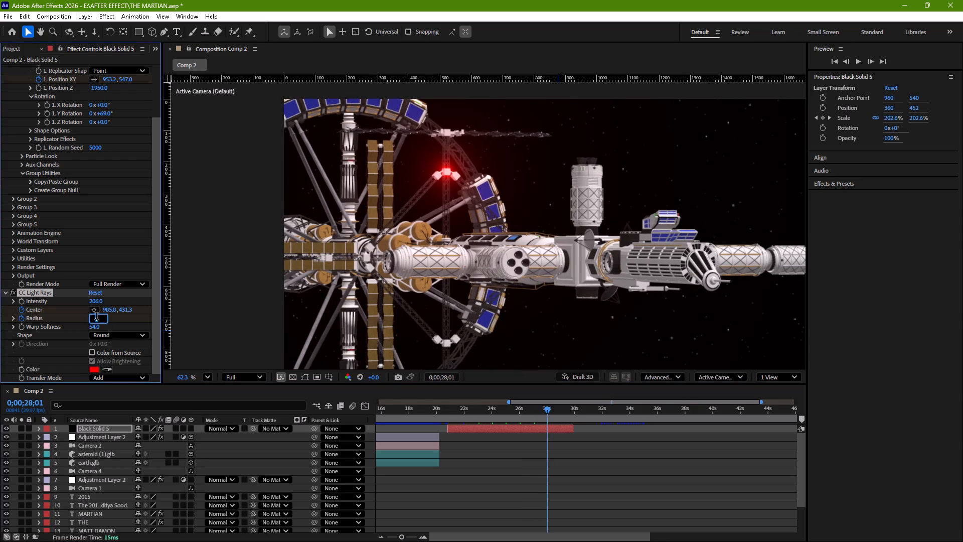
pyautogui.press('0')
pyautogui.press('Return')
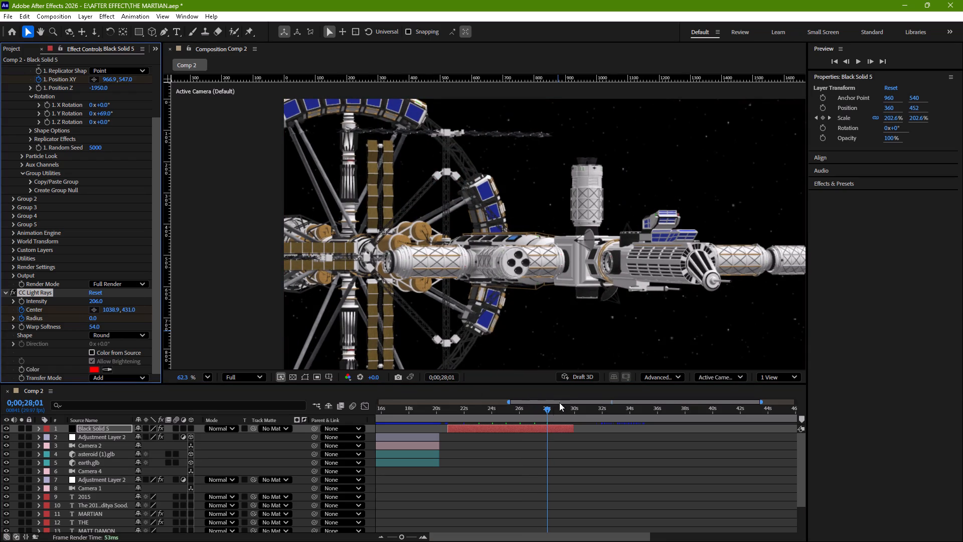
# Keyframe the CC Light Rays Radius at 6 at 0;00;28;26 and at 2 at 0;00;29;28.
pyautogui.moveTo(547, 410); pyautogui.dragTo(556, 412)
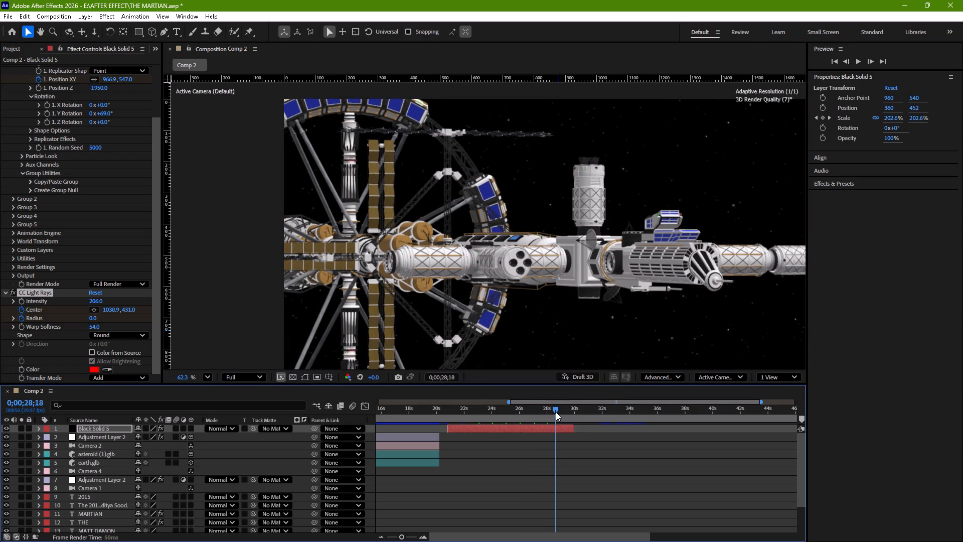
pyautogui.moveTo(556, 412); pyautogui.dragTo(559, 413)
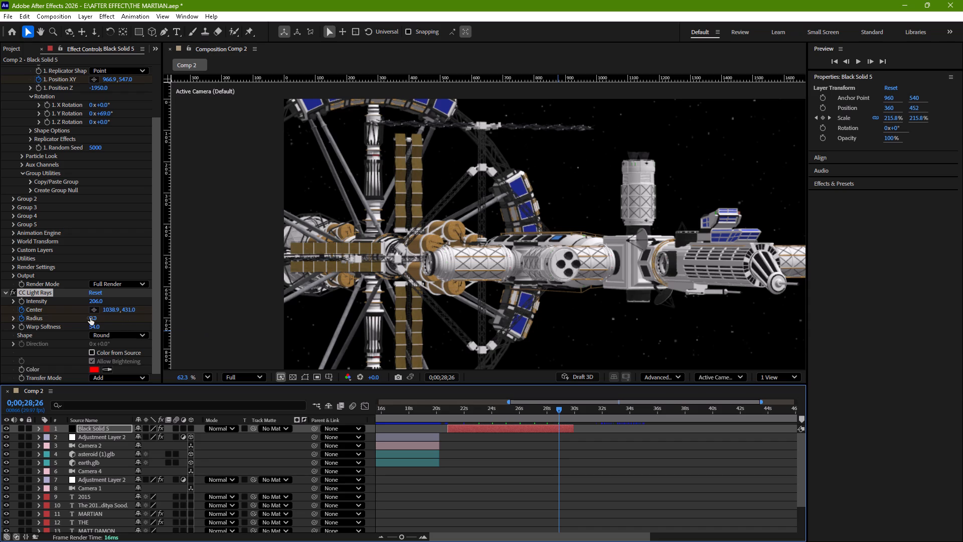
pyautogui.click(90, 318)
pyautogui.press('6')
pyautogui.press('Return')
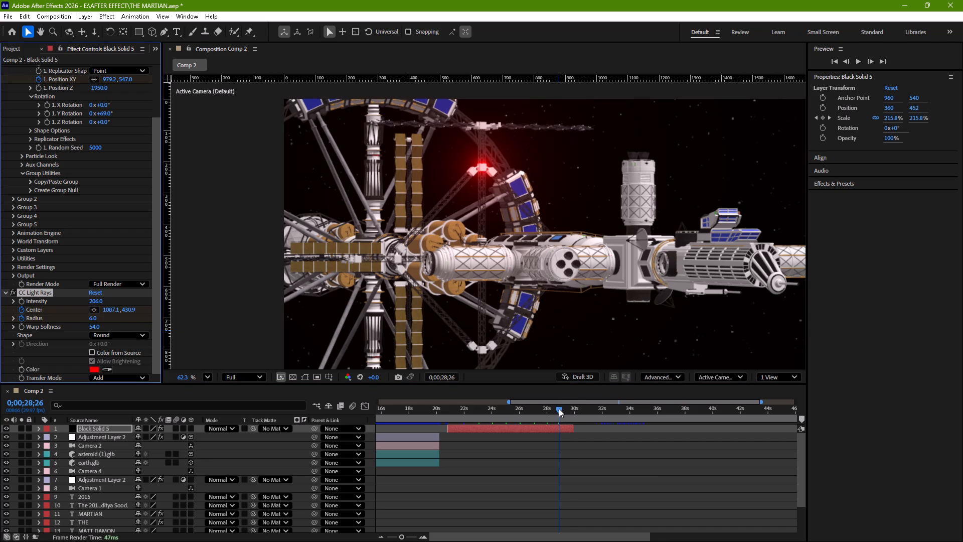
pyautogui.moveTo(559, 409); pyautogui.dragTo(573, 409)
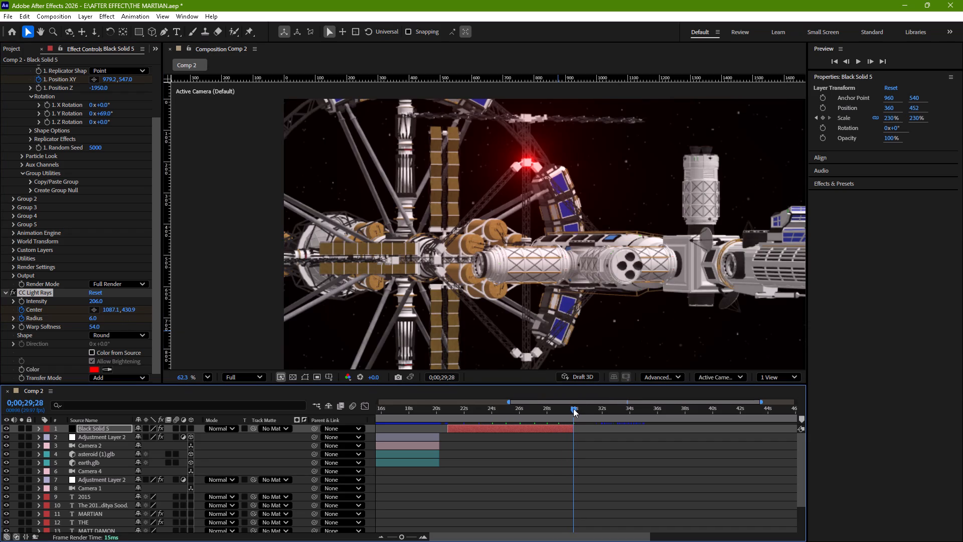
pyautogui.click(90, 319)
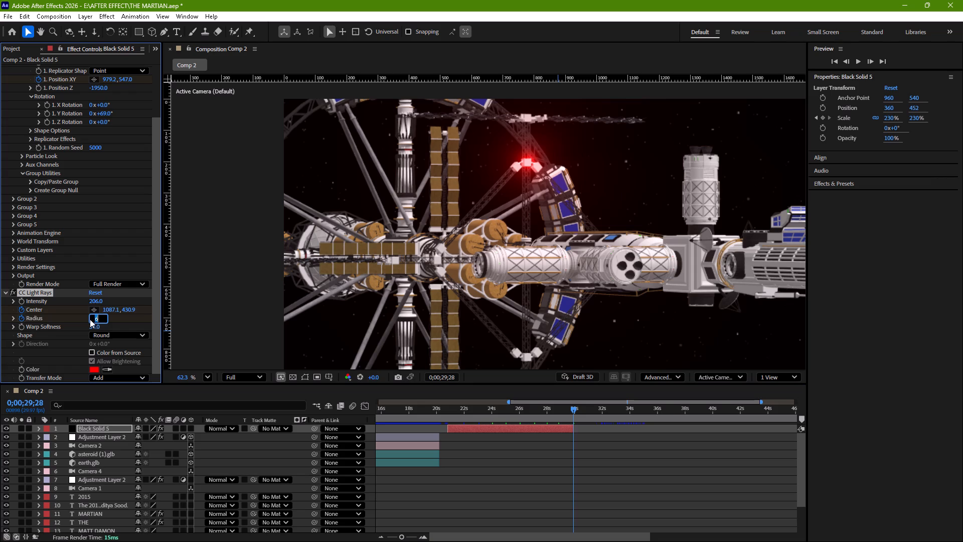
pyautogui.press('2')
pyautogui.press('Return')
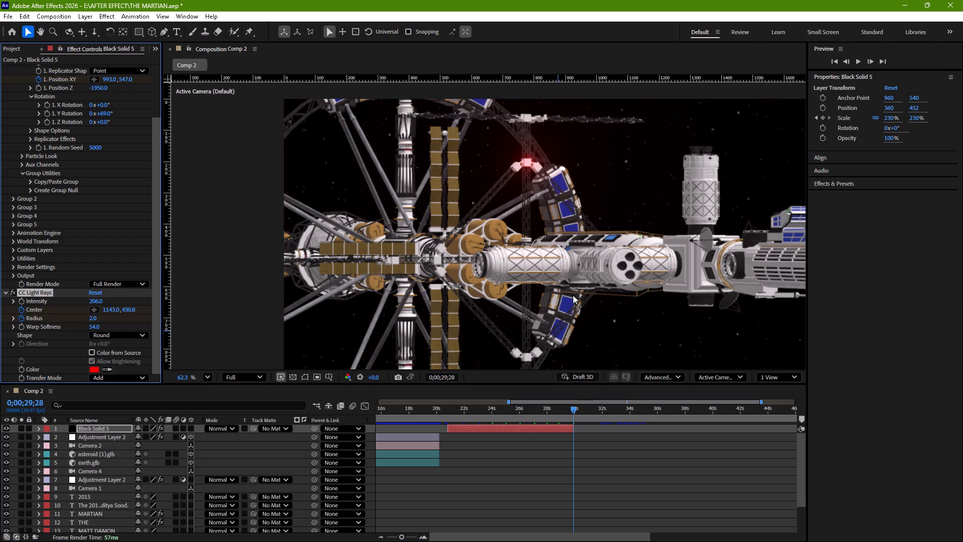
# Play the blinking glow animation from the start of the Black Solid 5 layer at 0;00;20;26 to check it.
pyautogui.moveTo(573, 408); pyautogui.dragTo(458, 425)
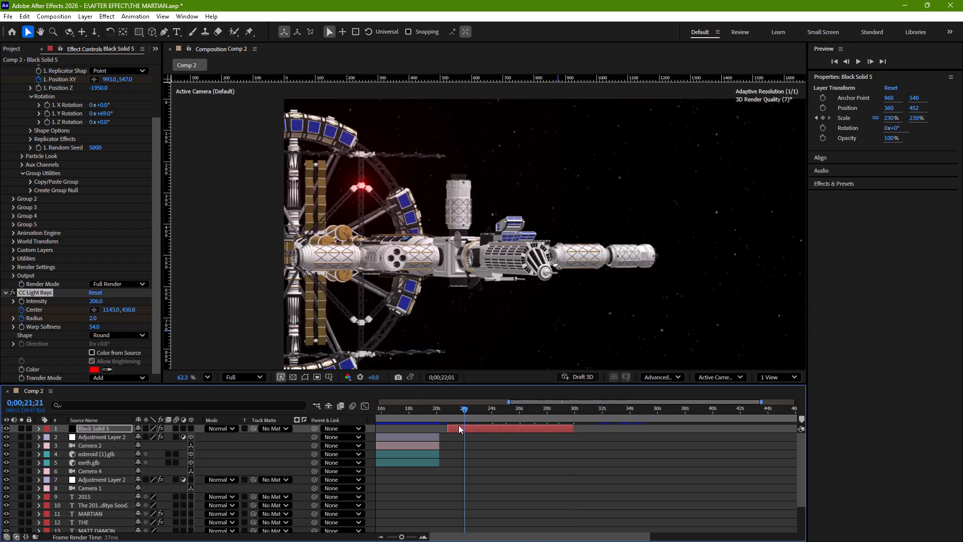
pyautogui.moveTo(458, 425); pyautogui.dragTo(448, 426)
pyautogui.press('space')
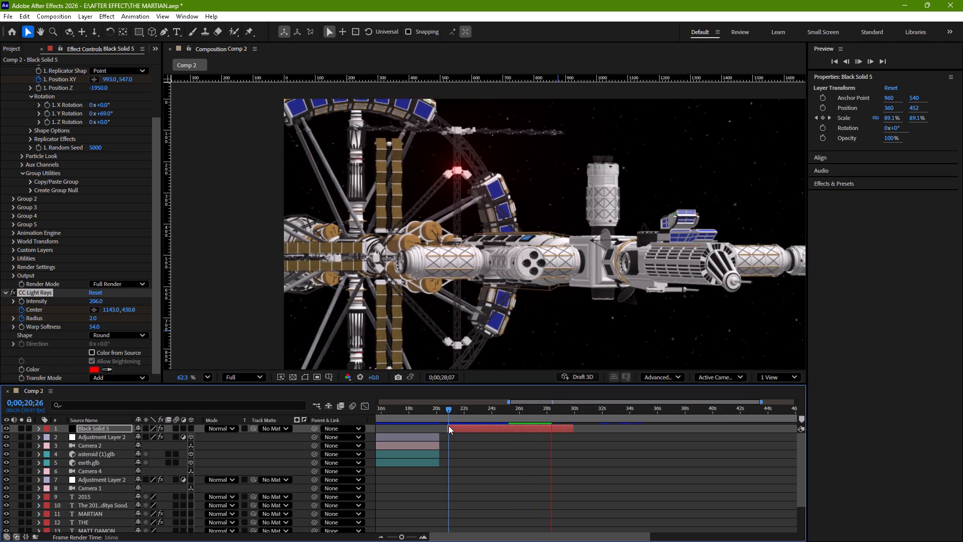
pyautogui.press('space')
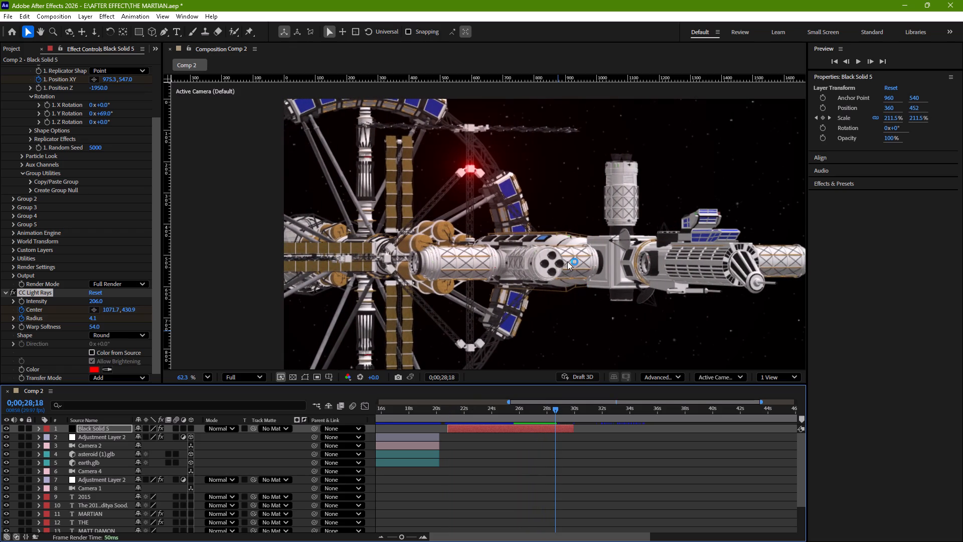
pyautogui.keyDown('ctrl'); pyautogui.scroll(-4, 567, 261); pyautogui.keyUp('ctrl')
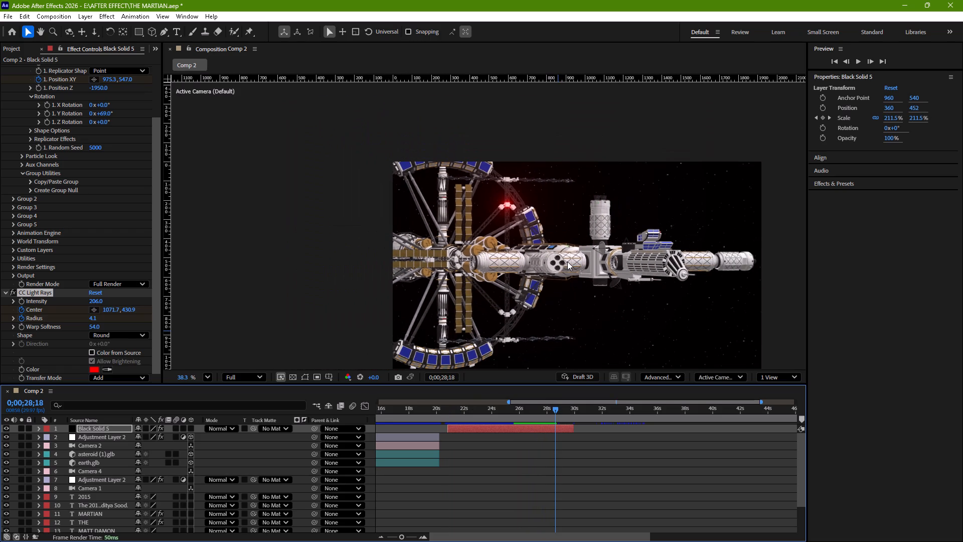
# Save the THE MARTIAN project.
pyautogui.hotkey('ctrl', 's')
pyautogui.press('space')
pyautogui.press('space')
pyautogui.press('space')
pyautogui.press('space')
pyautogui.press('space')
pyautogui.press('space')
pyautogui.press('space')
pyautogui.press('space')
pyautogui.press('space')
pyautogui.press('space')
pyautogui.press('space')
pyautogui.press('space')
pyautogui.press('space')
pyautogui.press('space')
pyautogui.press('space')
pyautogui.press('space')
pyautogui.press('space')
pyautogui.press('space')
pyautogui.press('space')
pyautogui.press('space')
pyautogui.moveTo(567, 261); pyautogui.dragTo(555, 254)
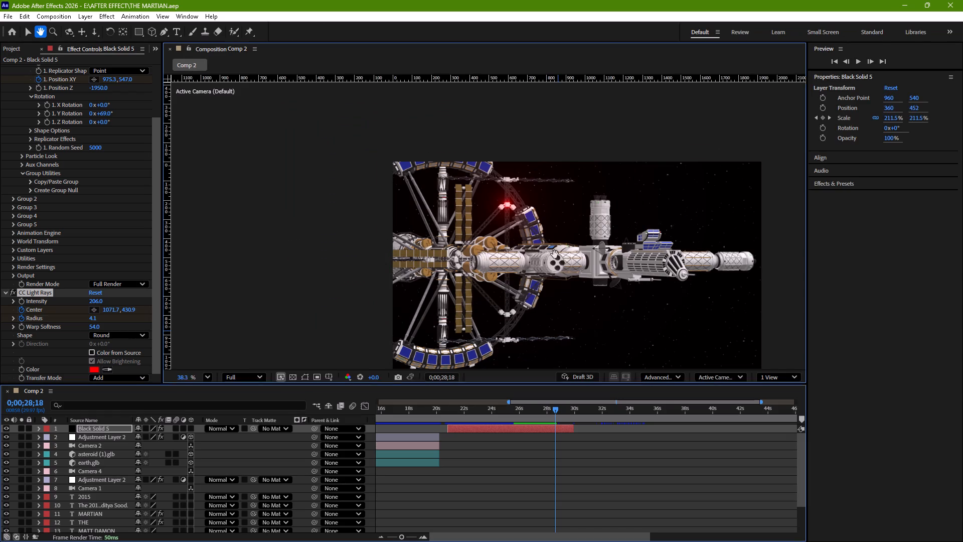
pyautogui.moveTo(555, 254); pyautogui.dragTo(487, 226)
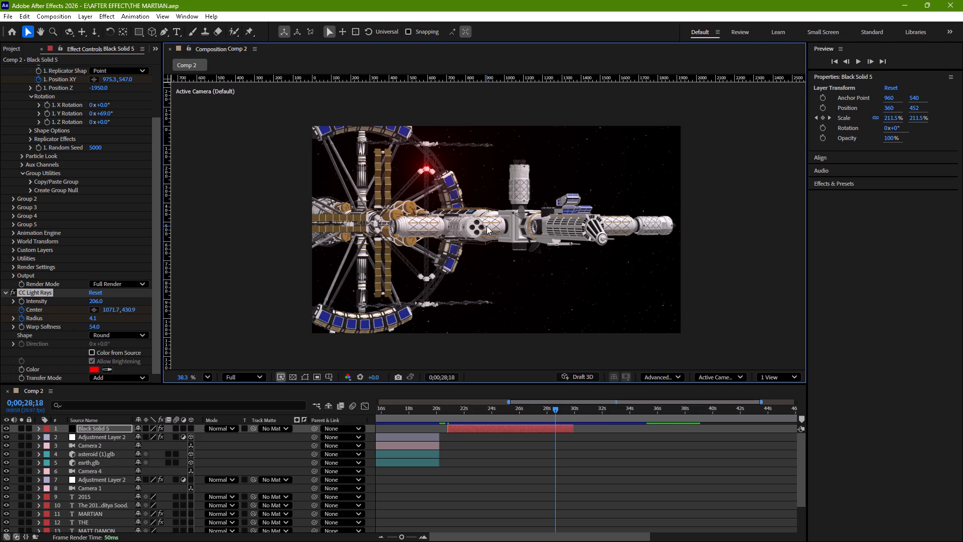
# Preview the spaceship shot with its blinking red light from about 0;00;21;06 until past the end of the Black Solid 5 layer.
pyautogui.keyDown('ctrl'); pyautogui.scroll(-1, 540, 277); pyautogui.keyUp('ctrl')
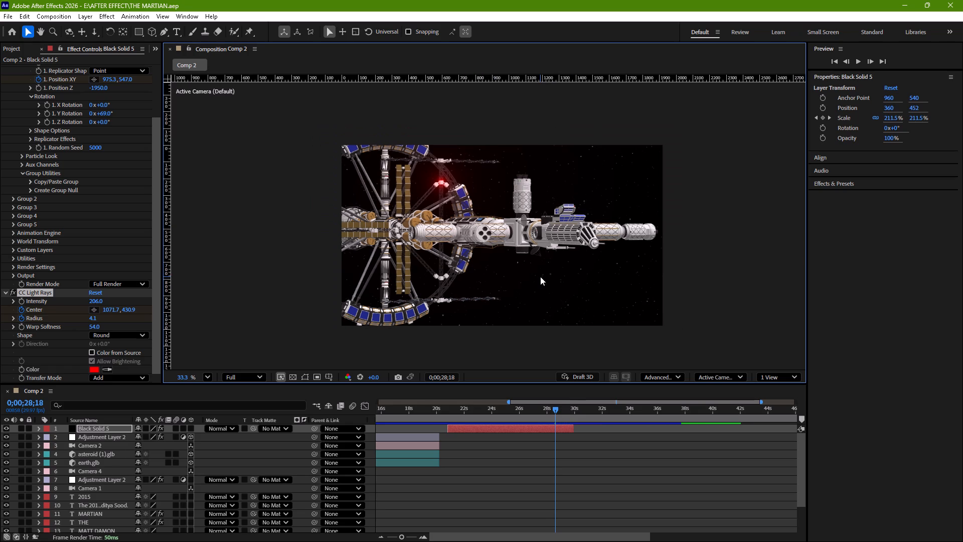
pyautogui.moveTo(555, 407); pyautogui.dragTo(483, 415)
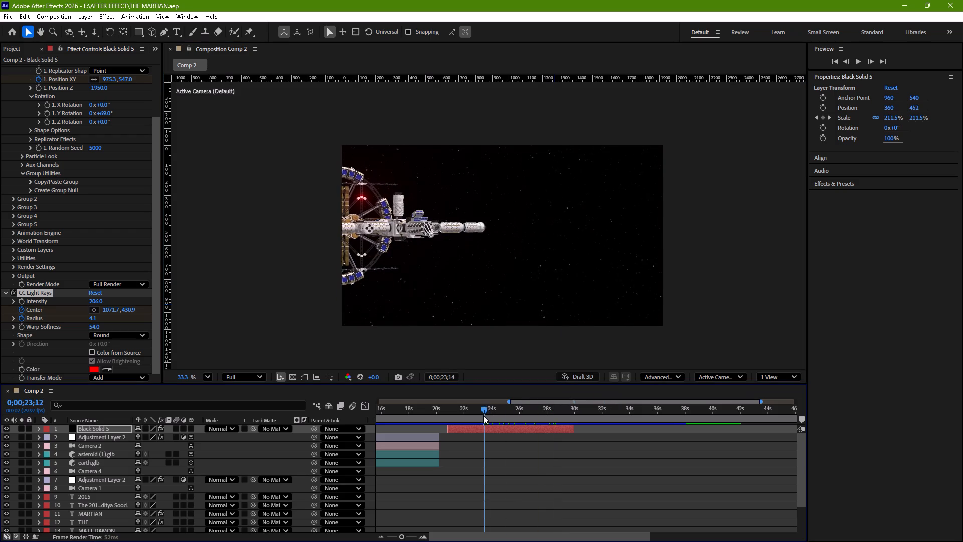
pyautogui.moveTo(483, 415); pyautogui.dragTo(453, 416)
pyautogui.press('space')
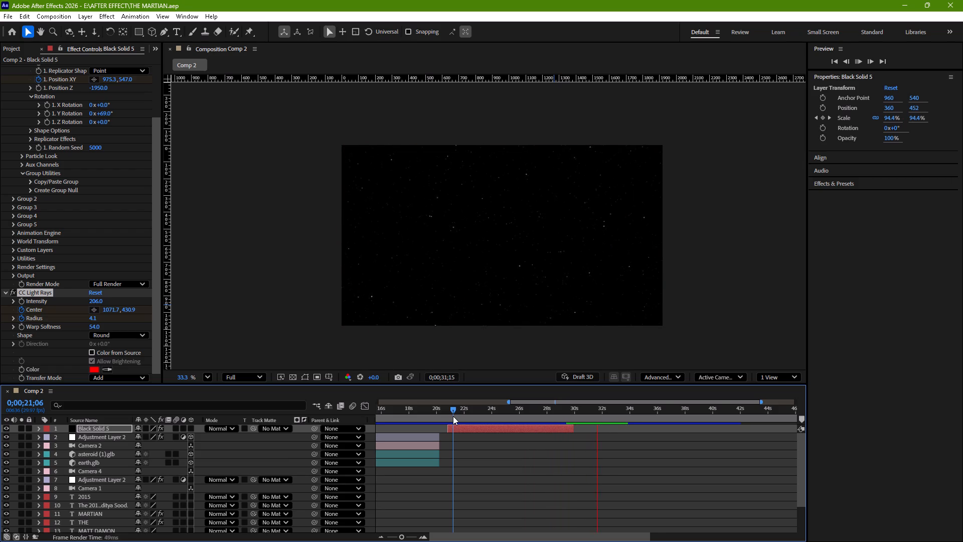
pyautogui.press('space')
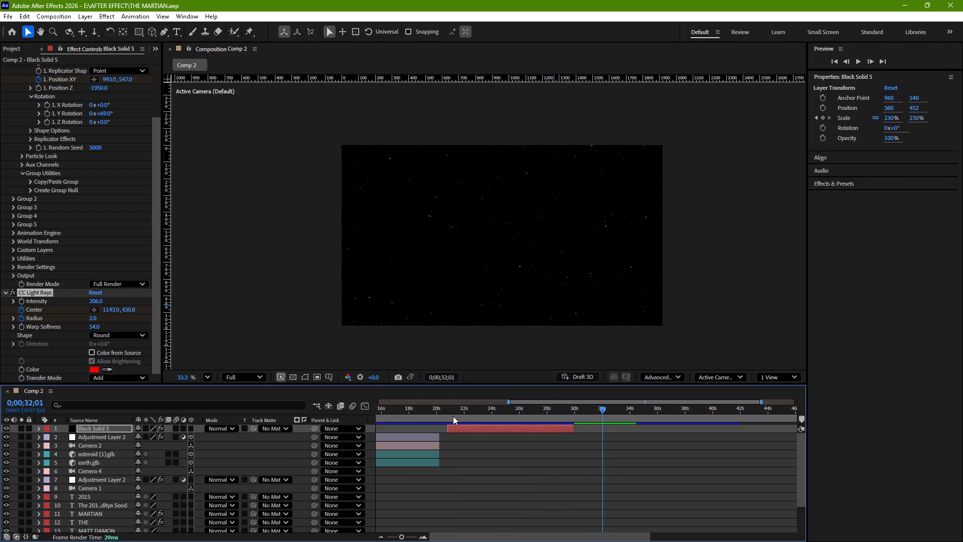
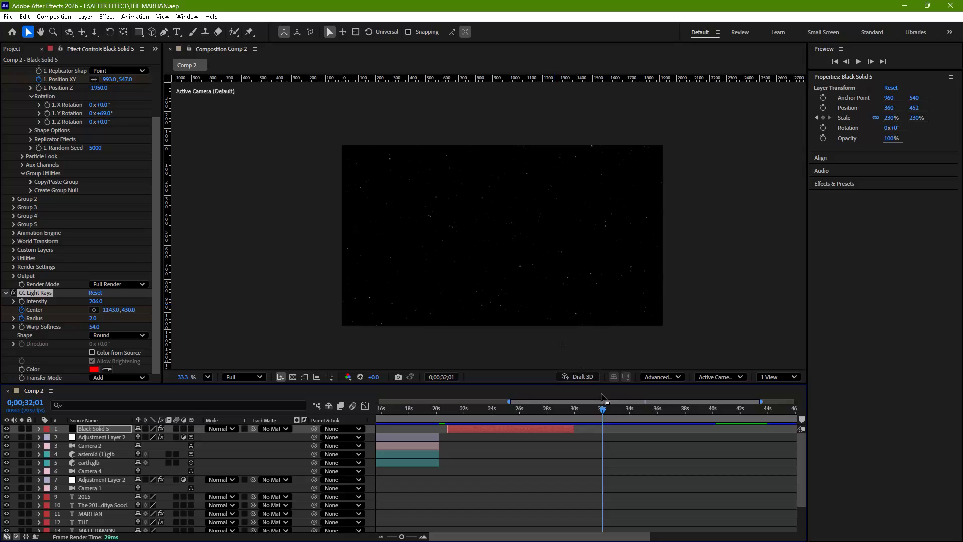
# Go back to the asteroid and Earth shot at 0;00;14;11 and toggle its Adjustment Layer 2 off and on to compare the grading.
pyautogui.moveTo(601, 408); pyautogui.dragTo(515, 412)
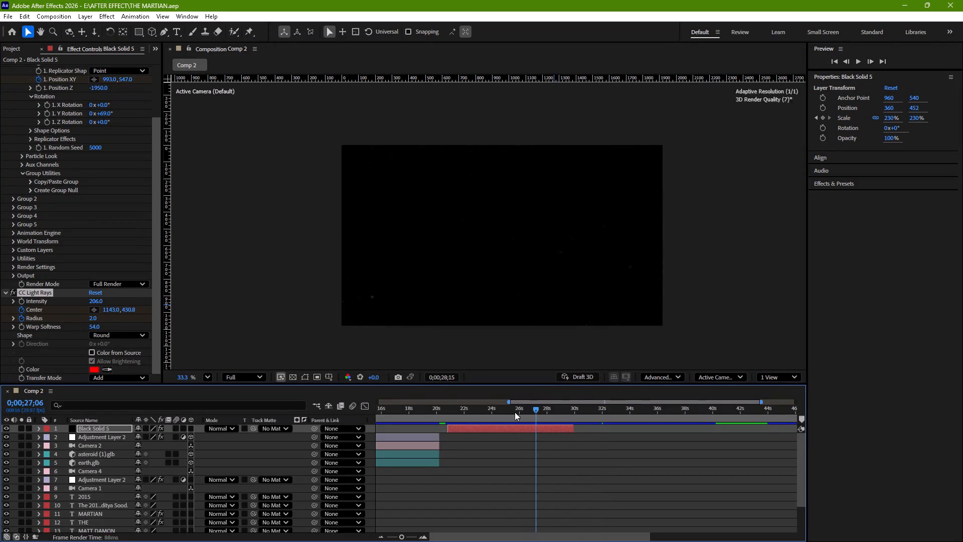
pyautogui.moveTo(515, 412); pyautogui.dragTo(434, 426)
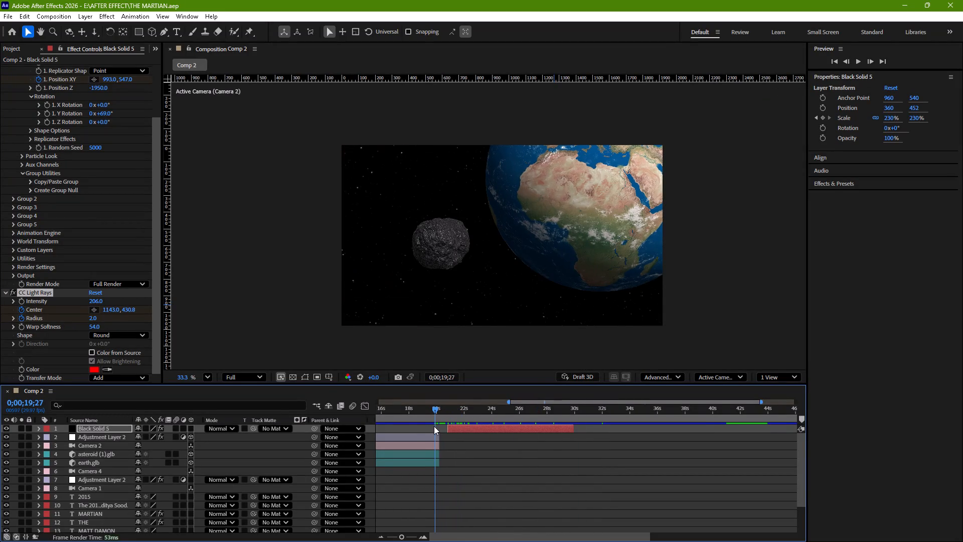
pyautogui.moveTo(434, 426); pyautogui.dragTo(379, 430)
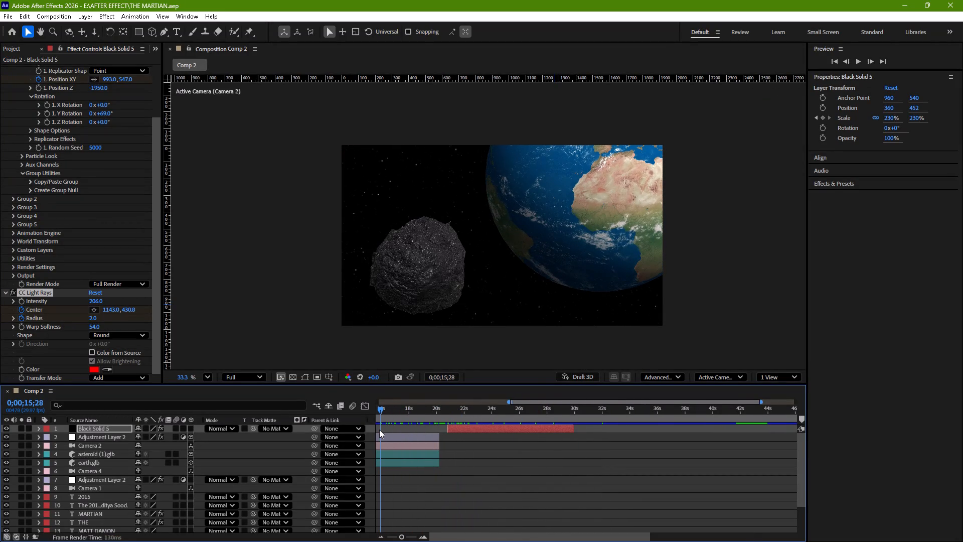
pyautogui.moveTo(379, 430); pyautogui.dragTo(552, 423)
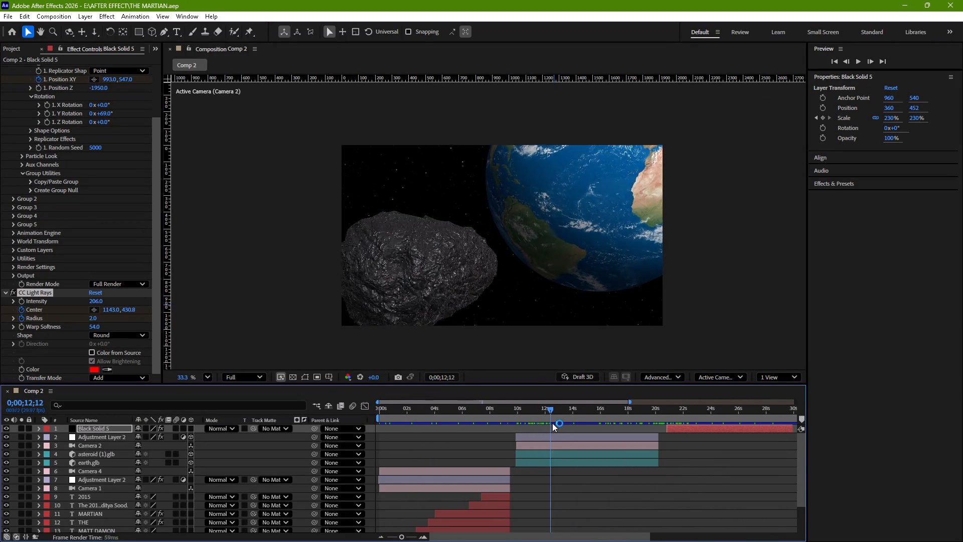
pyautogui.moveTo(552, 423); pyautogui.dragTo(577, 424)
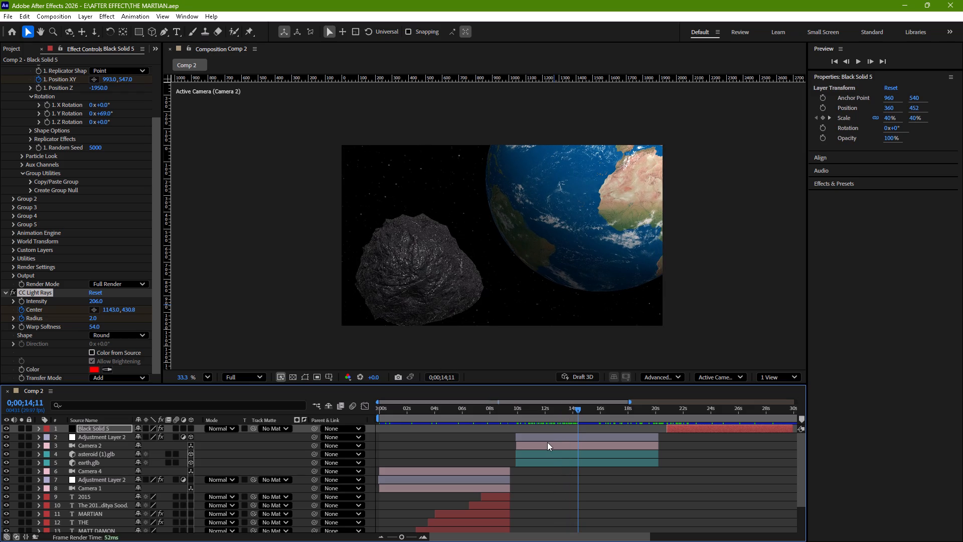
pyautogui.click(547, 442)
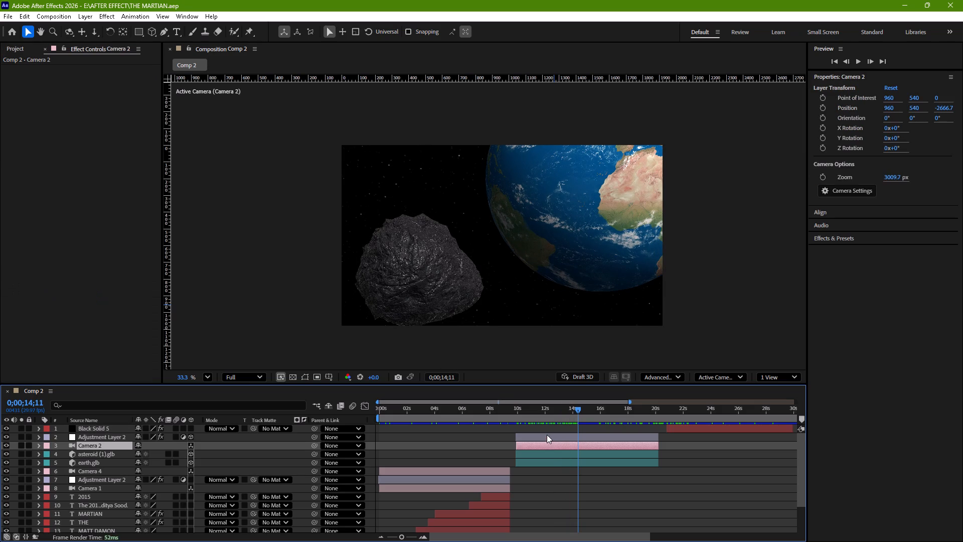
pyautogui.click(547, 434)
pyautogui.click(7, 435)
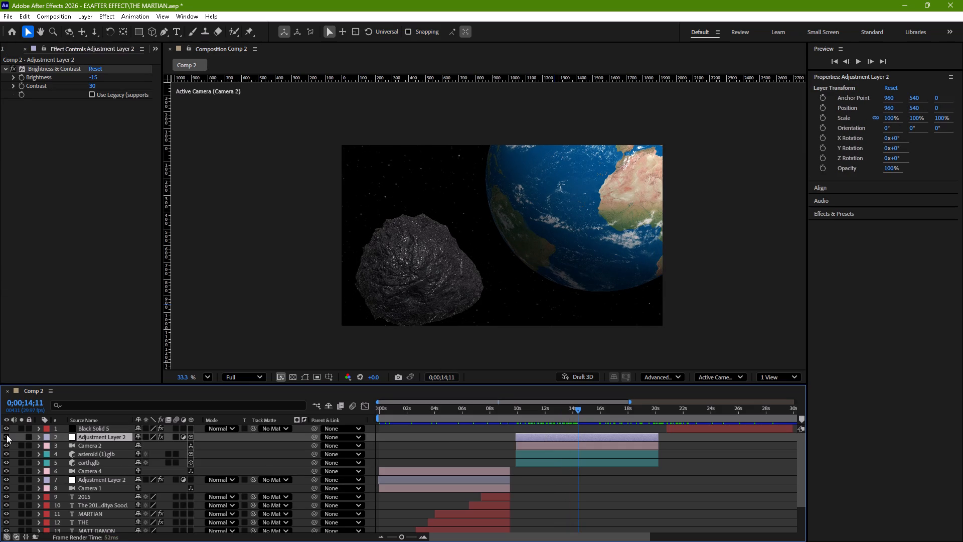
pyautogui.click(7, 435)
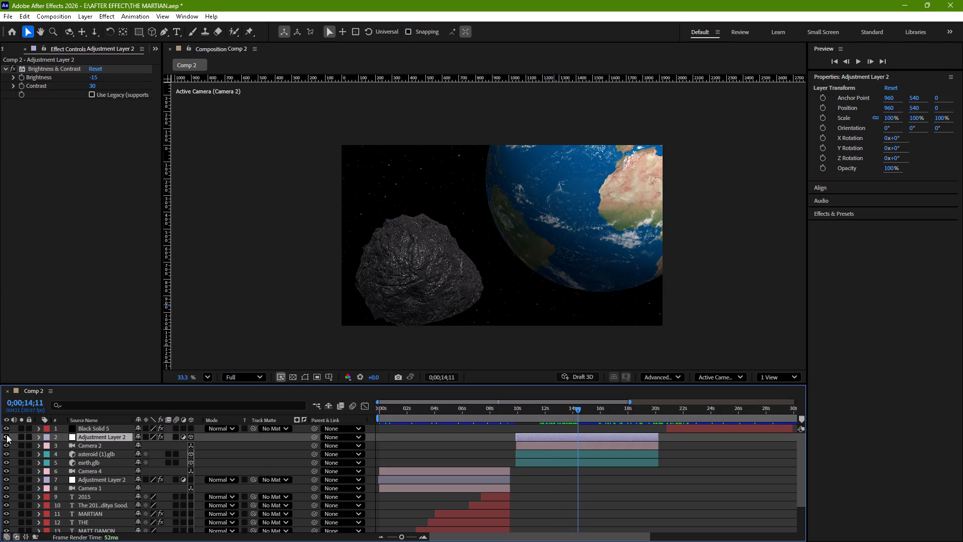
pyautogui.click(7, 435)
pyautogui.click(7, 435)
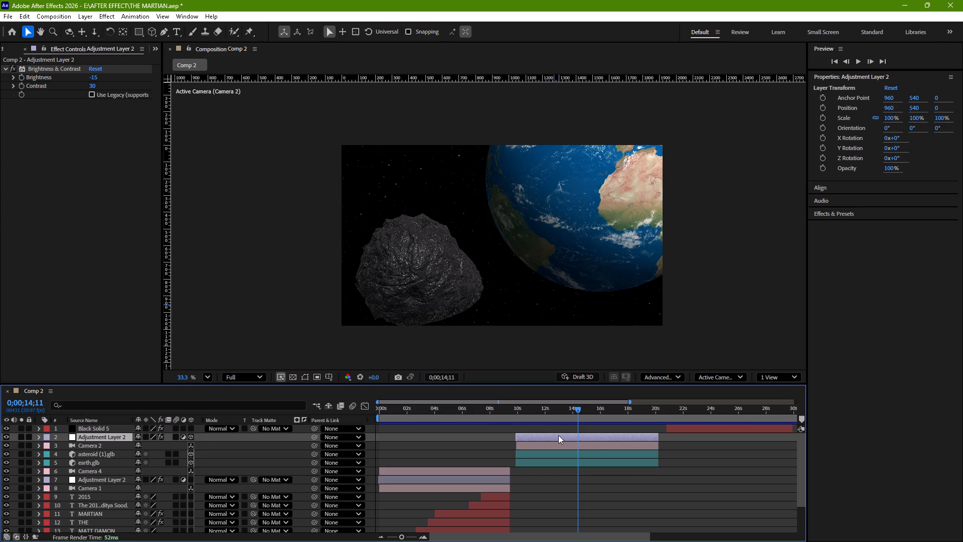
# Set Comp 2's current time to 0;00;30;09, just past the end of Black Solid 5, and select the mars.glb model among the project items.
pyautogui.moveTo(578, 409); pyautogui.dragTo(510, 421)
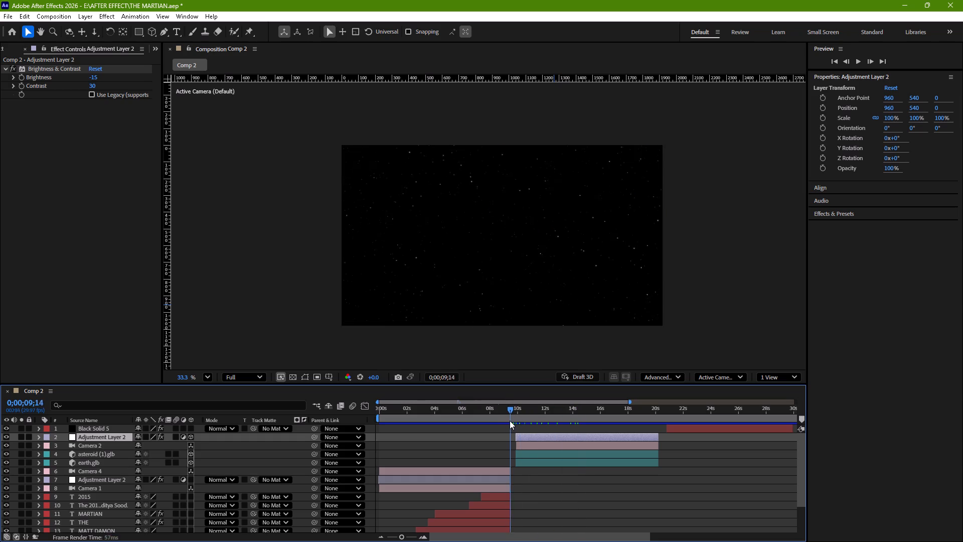
pyautogui.moveTo(510, 421); pyautogui.dragTo(682, 420)
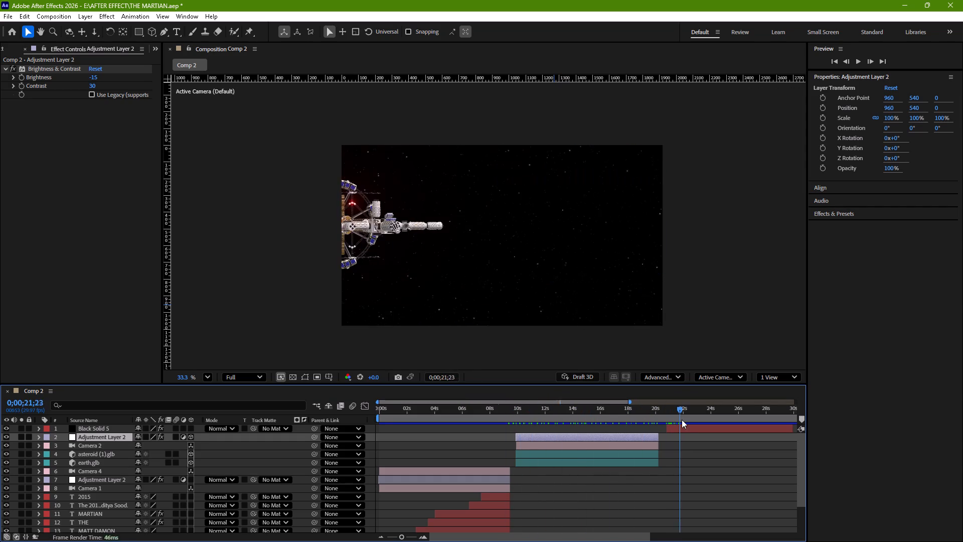
pyautogui.moveTo(682, 420); pyautogui.dragTo(746, 431)
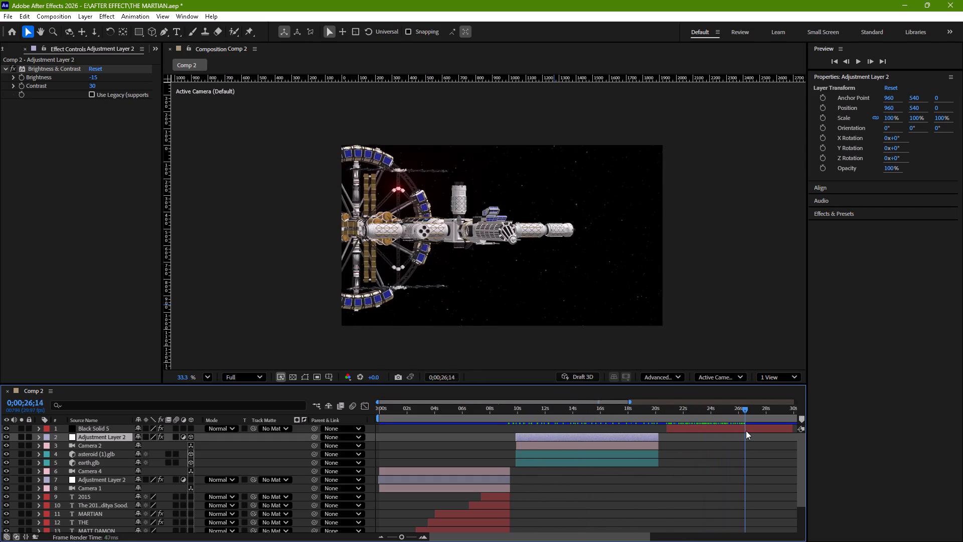
pyautogui.moveTo(746, 431); pyautogui.dragTo(526, 433)
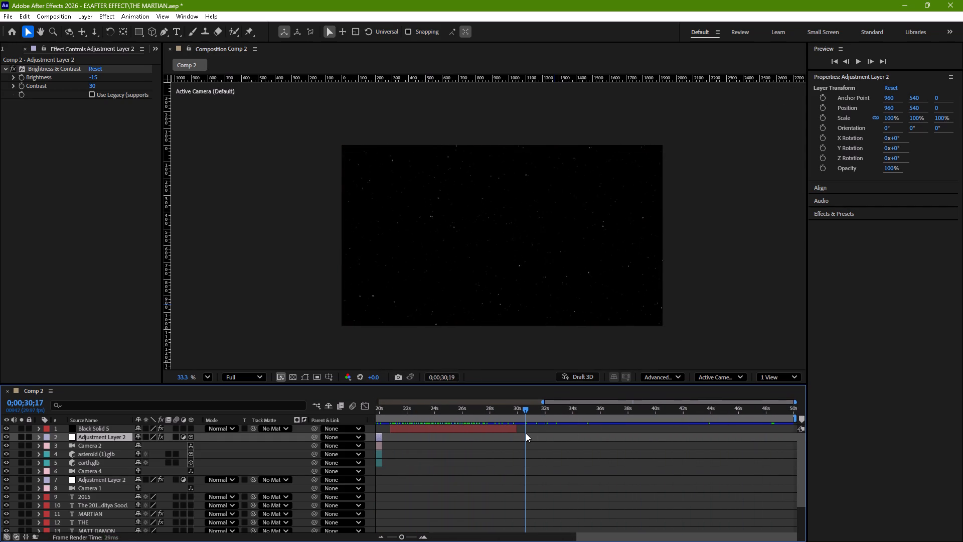
pyautogui.moveTo(526, 433); pyautogui.dragTo(522, 433)
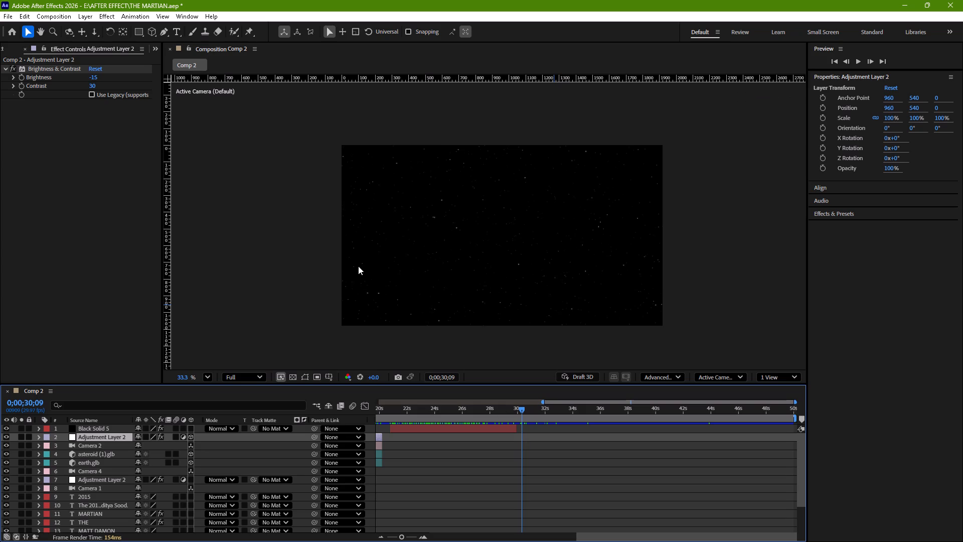
pyautogui.click(159, 46)
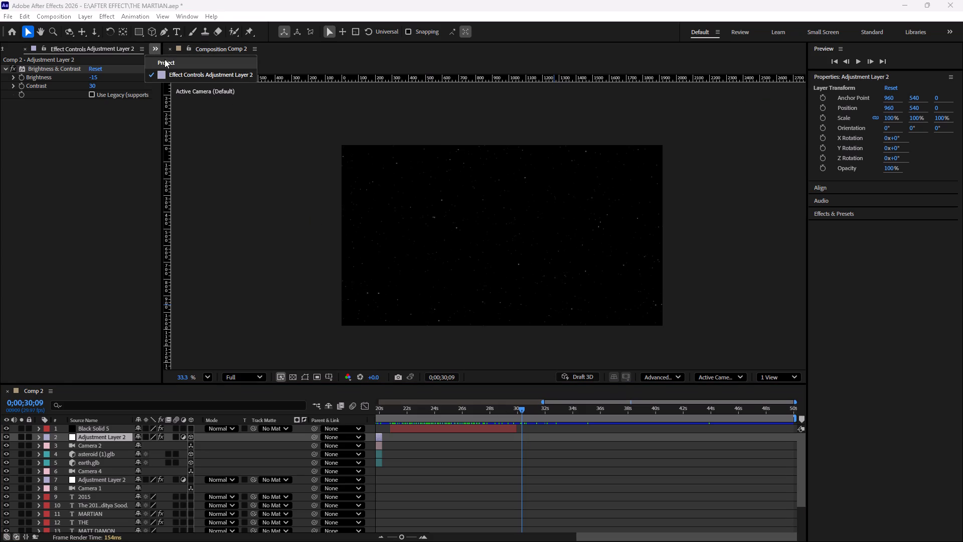
pyautogui.click(165, 59)
pyautogui.click(50, 273)
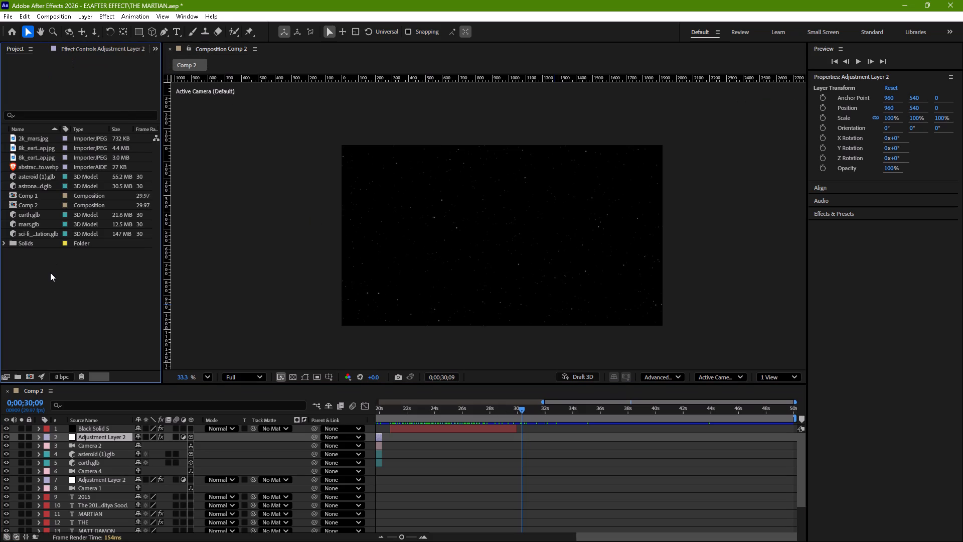
pyautogui.click(32, 221)
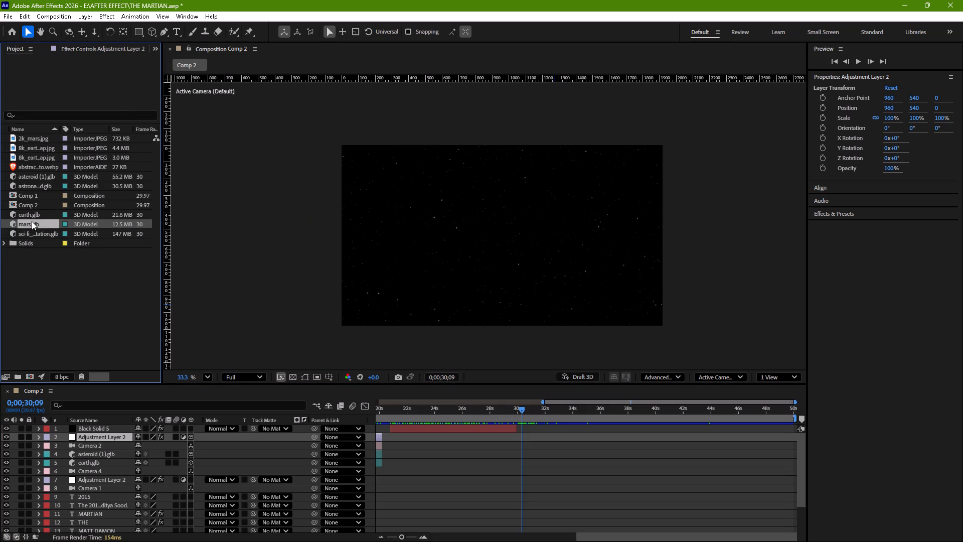
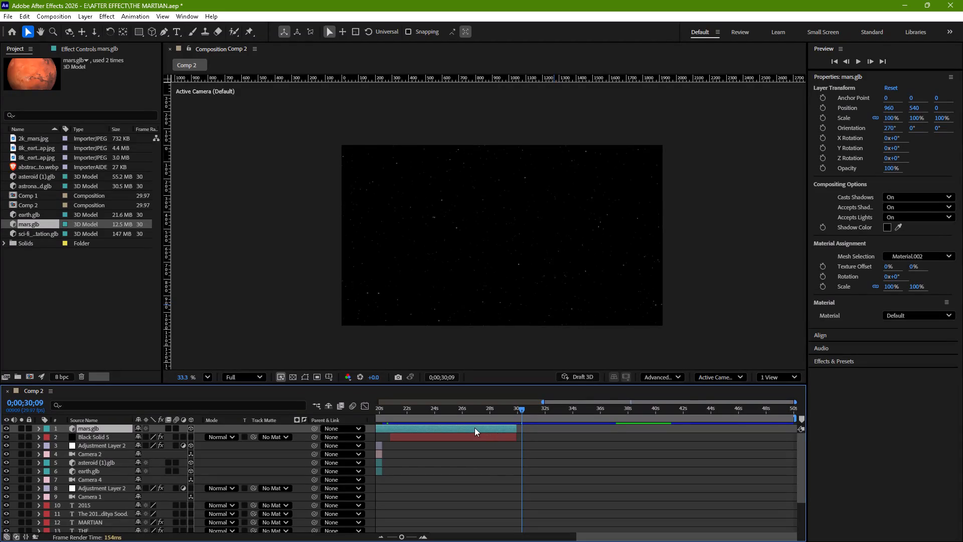
# Shorten the mars.glb layer and move it after Black Solid 5, spanning from 0;00;30;09 to about 44 seconds.
pyautogui.moveTo(474, 428); pyautogui.dragTo(806, 415)
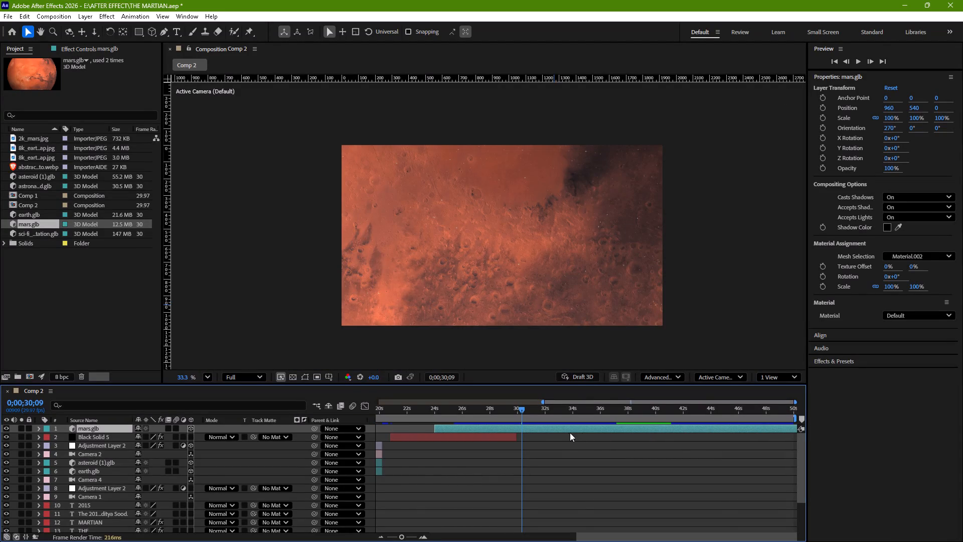
pyautogui.moveTo(547, 430); pyautogui.dragTo(635, 417)
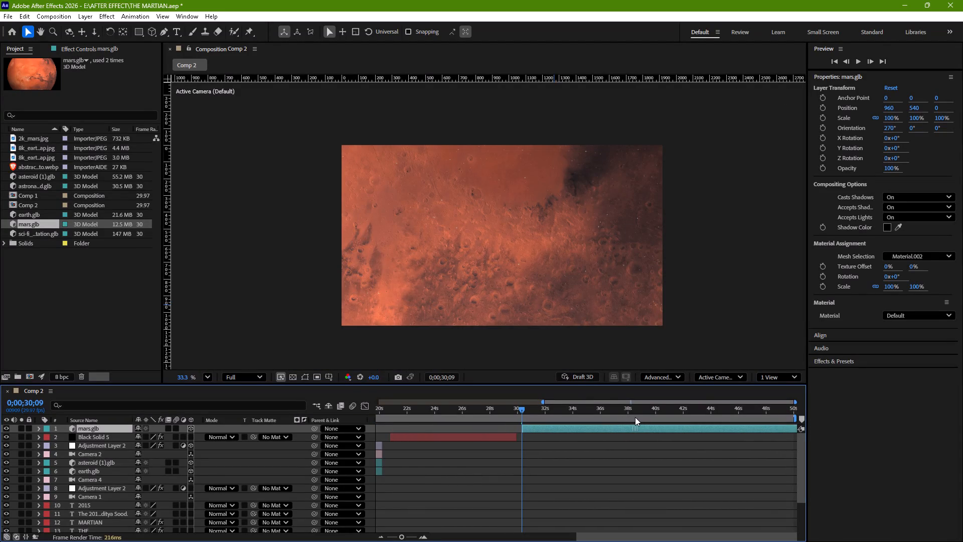
pyautogui.moveTo(635, 417); pyautogui.dragTo(424, 436)
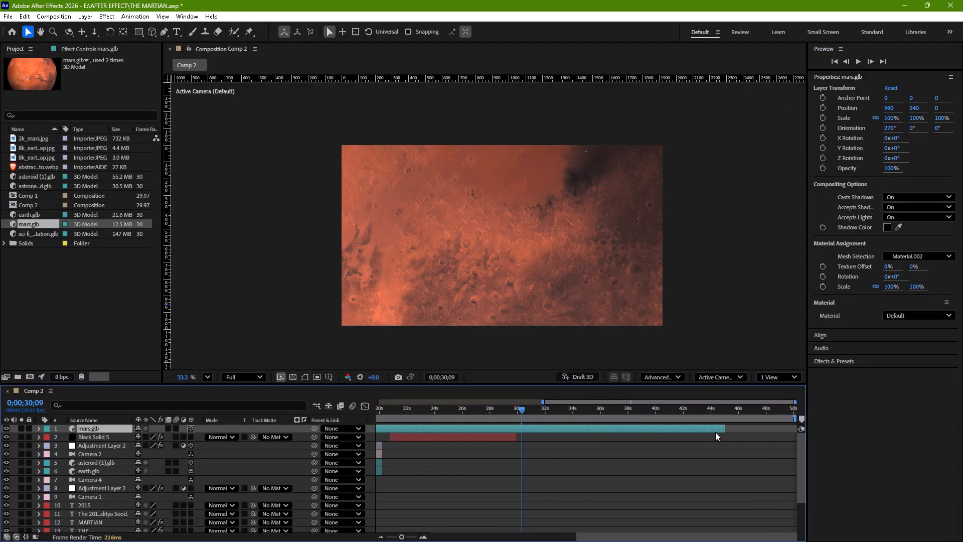
pyautogui.moveTo(724, 431); pyautogui.dragTo(505, 456)
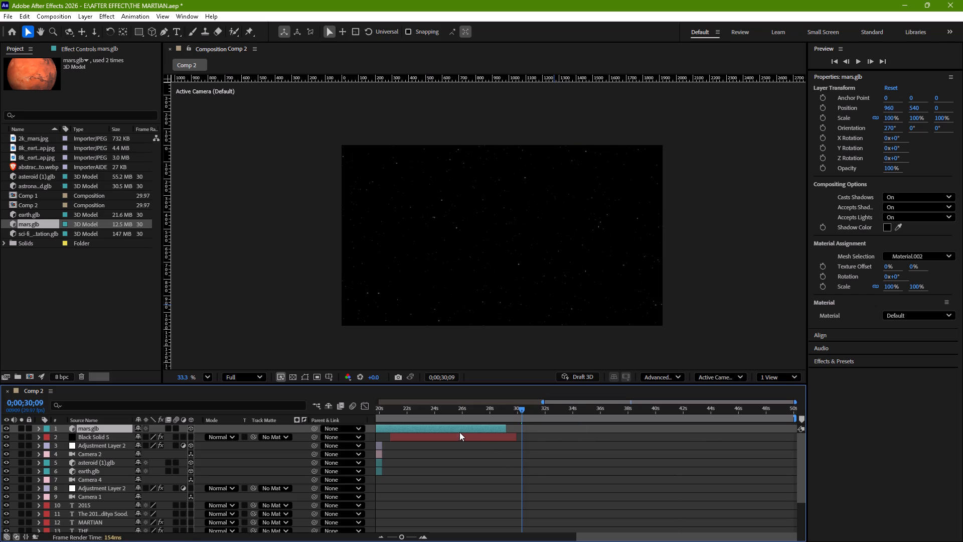
pyautogui.moveTo(456, 427); pyautogui.dragTo(667, 428)
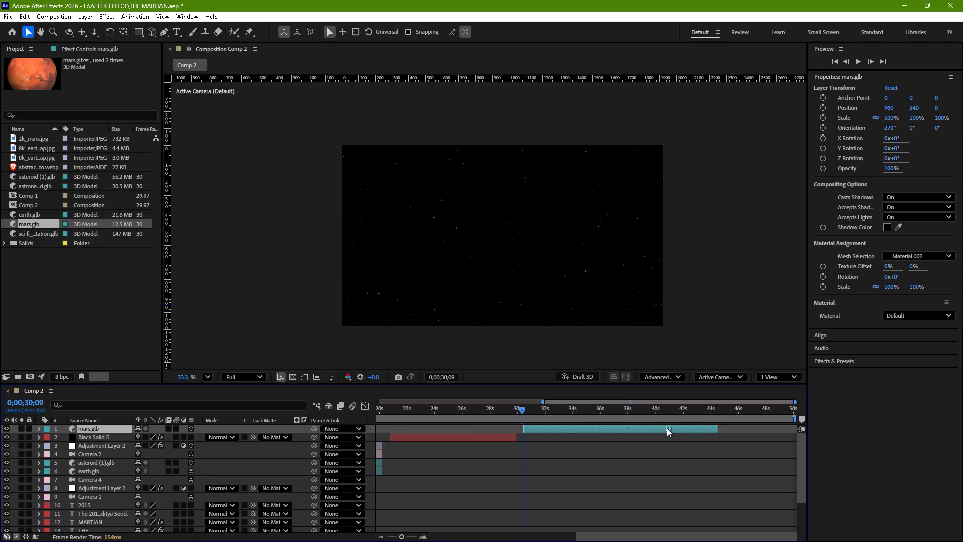
pyautogui.moveTo(667, 428); pyautogui.dragTo(668, 429)
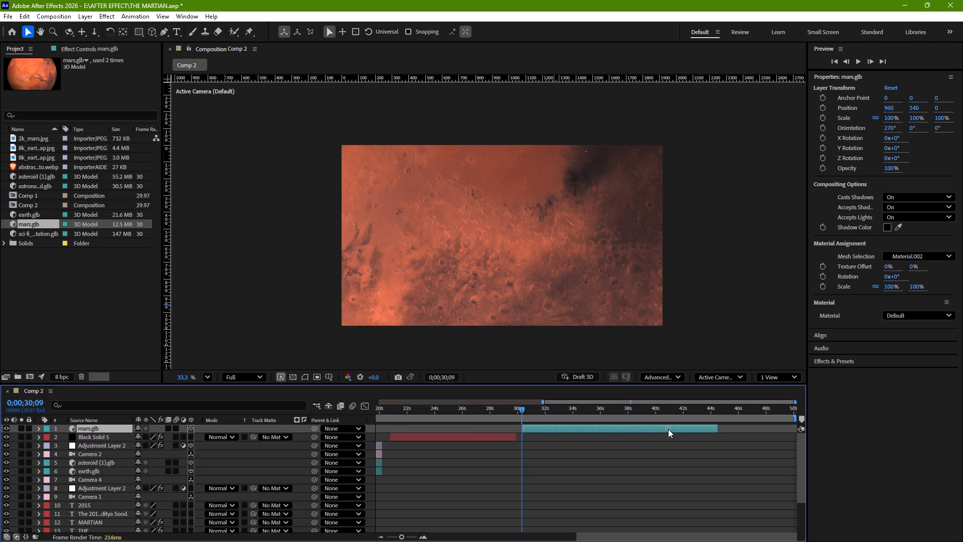
pyautogui.moveTo(668, 429); pyautogui.dragTo(668, 431)
# Set the current time to 0;00;30;21 and scale the mars.glb layer to 1% on all axes.
pyautogui.moveTo(522, 406); pyautogui.dragTo(528, 406)
pyautogui.click(538, 427)
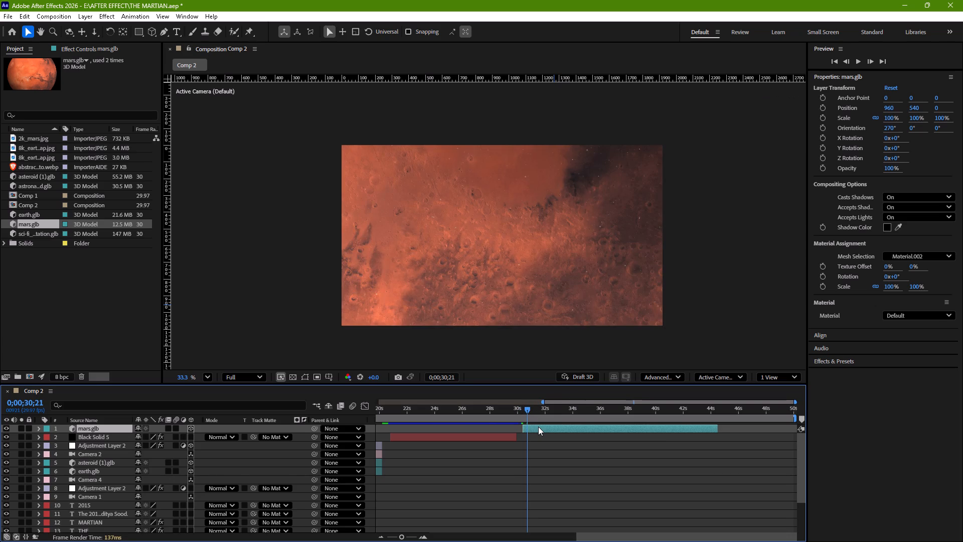
pyautogui.press('s')
pyautogui.click(181, 438)
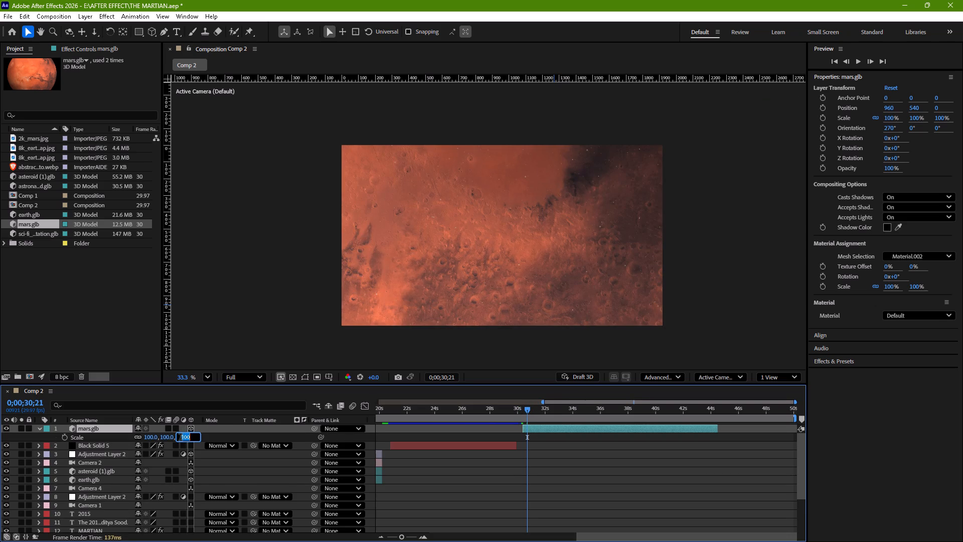
pyautogui.press('1')
pyautogui.press('Return')
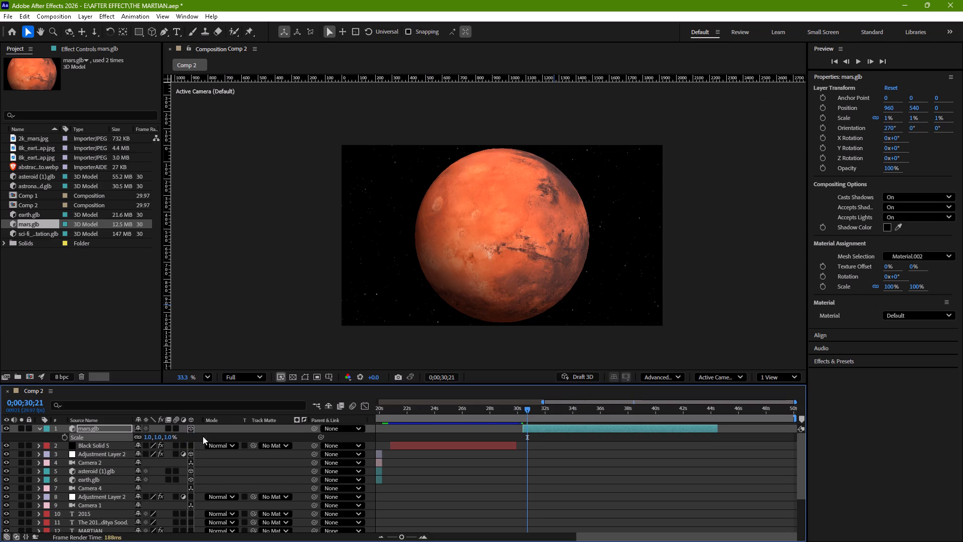
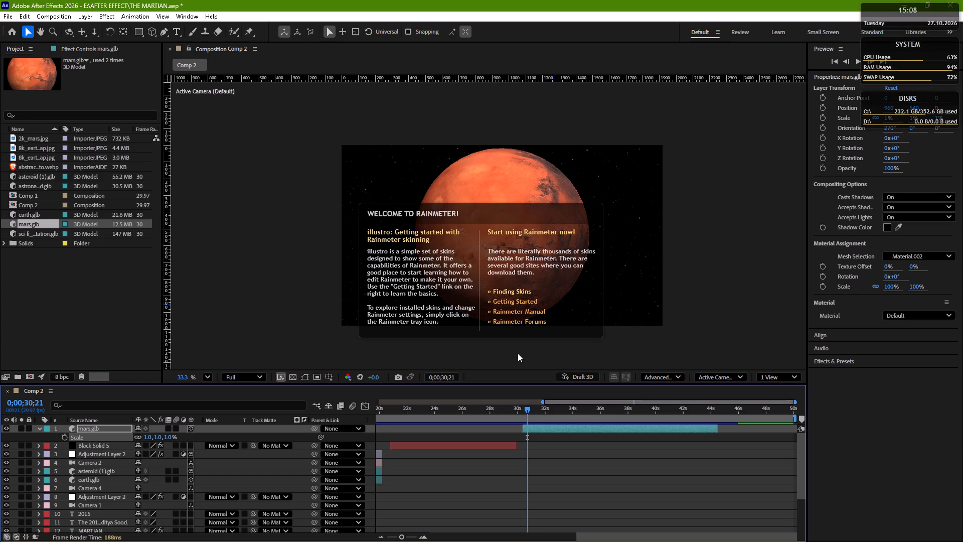
# Unload the Rainmeter illustro\Welcome skin that covers the composition view.
pyautogui.rightClick(574, 321)
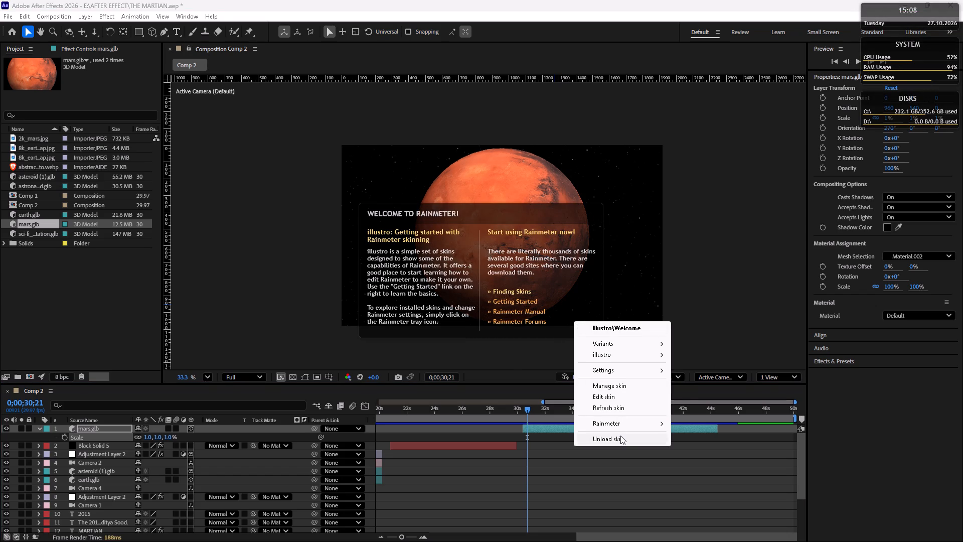
pyautogui.click(620, 436)
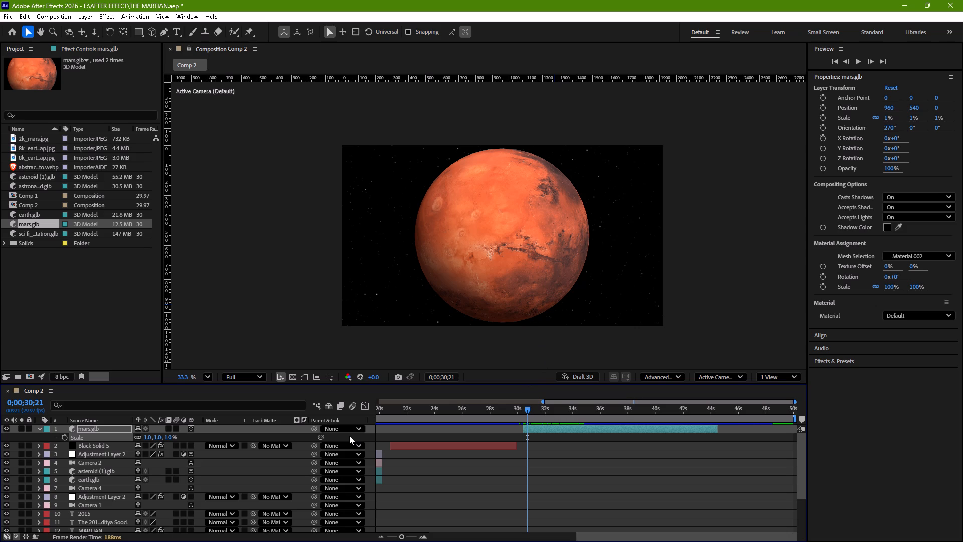
# Scale the mars.glb layer to 0.8% on all axes.
pyautogui.click(167, 436)
pyautogui.write('0.')
pyautogui.press('8')
pyautogui.press('Return')
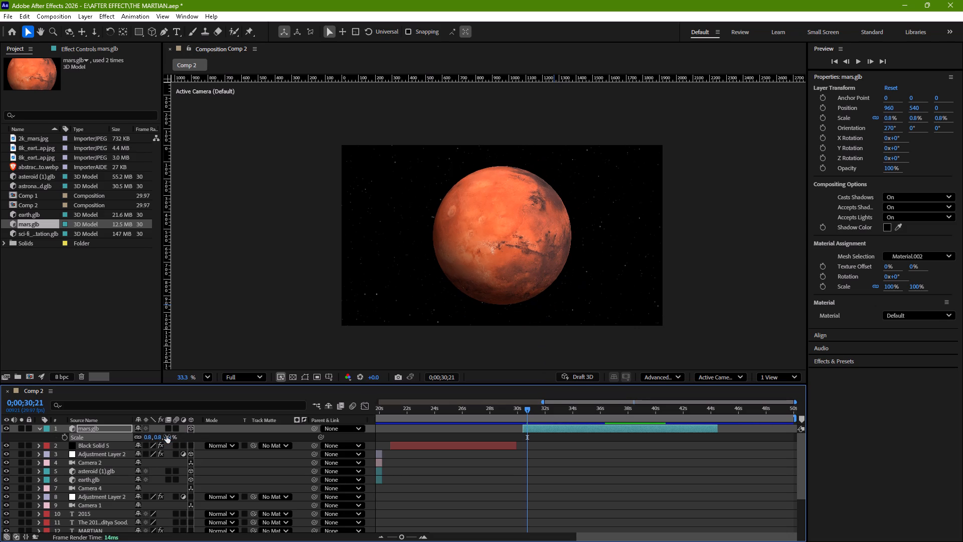
# Rotate the mars.glb layer to X Rotation -87°, Y Rotation -58° and Z Rotation +39°.
pyautogui.press('r')
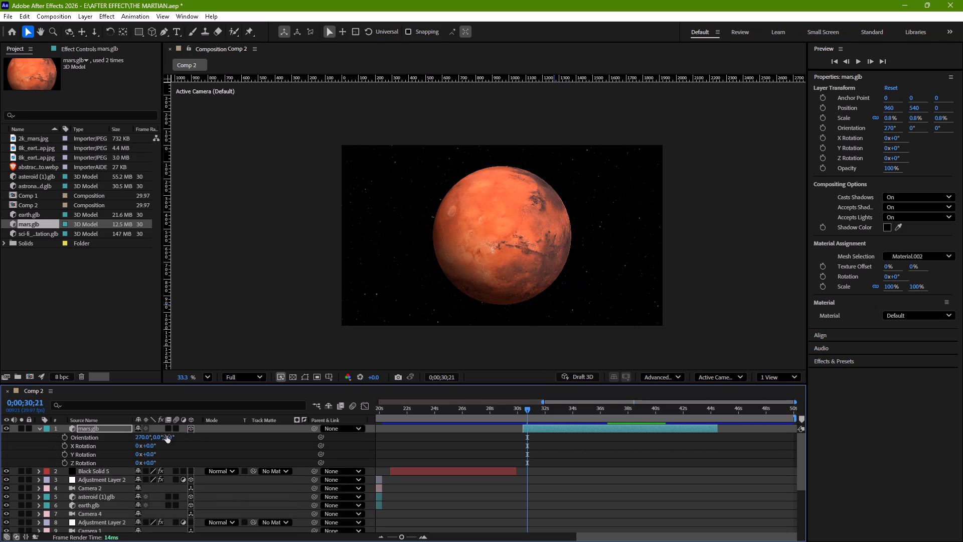
pyautogui.moveTo(147, 446); pyautogui.dragTo(148, 446)
pyautogui.moveTo(148, 446); pyautogui.dragTo(168, 450)
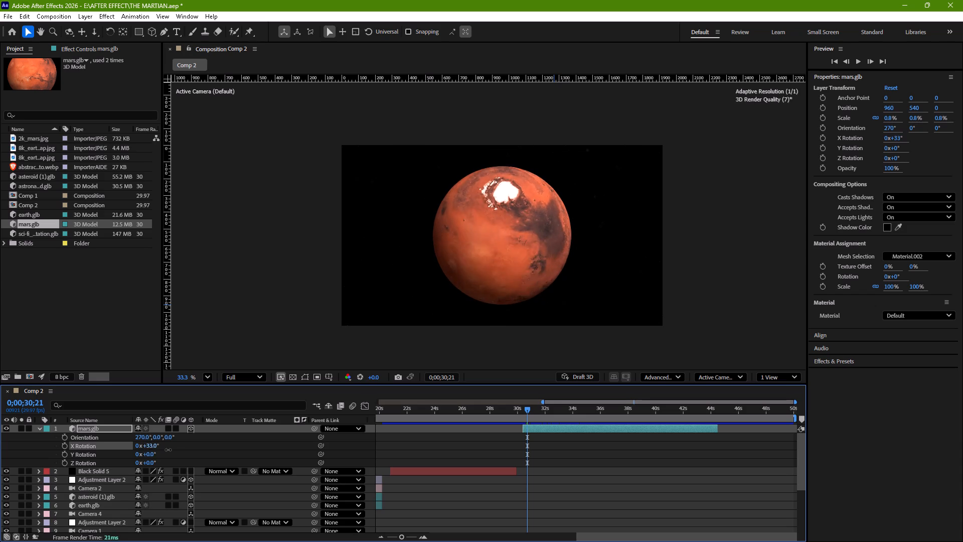
pyautogui.moveTo(168, 450); pyautogui.dragTo(140, 451)
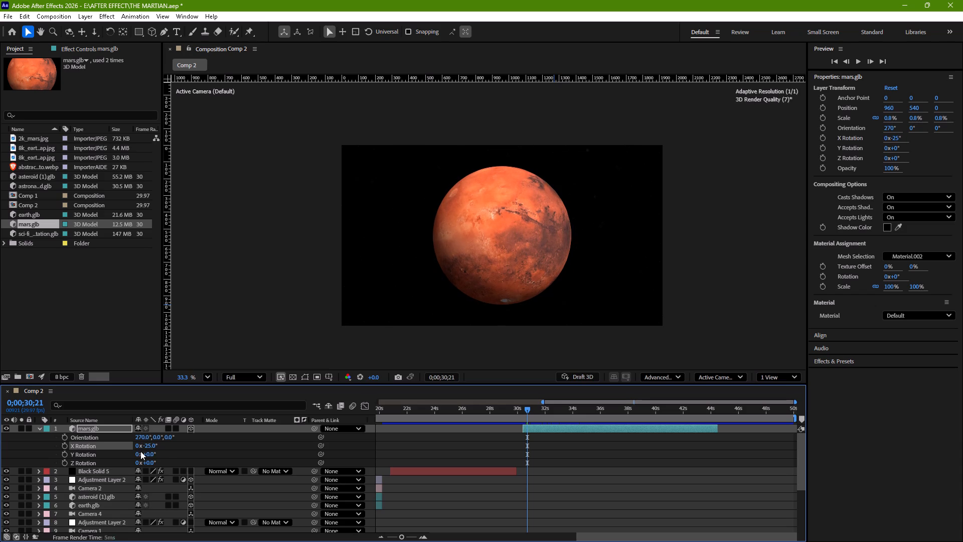
pyautogui.moveTo(151, 457); pyautogui.dragTo(163, 457)
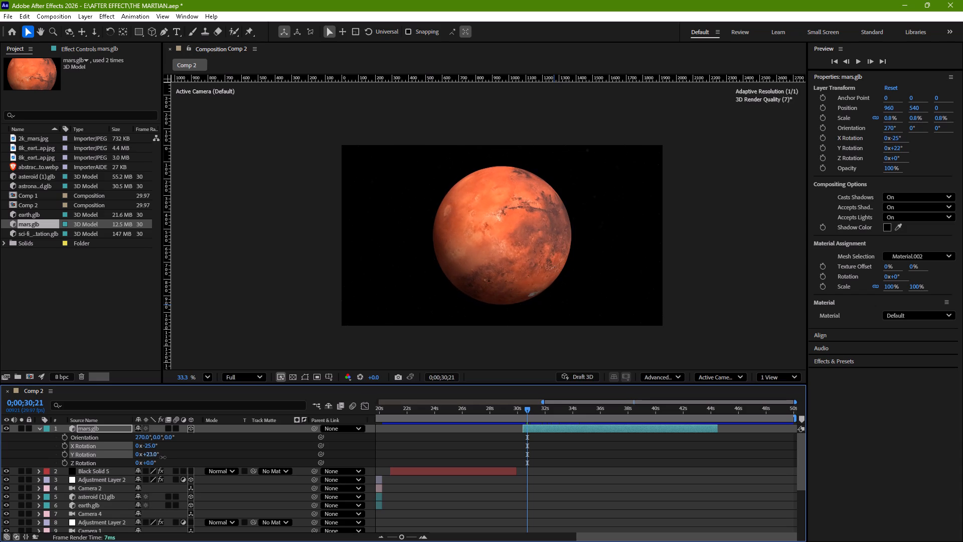
pyautogui.moveTo(163, 457); pyautogui.dragTo(128, 459)
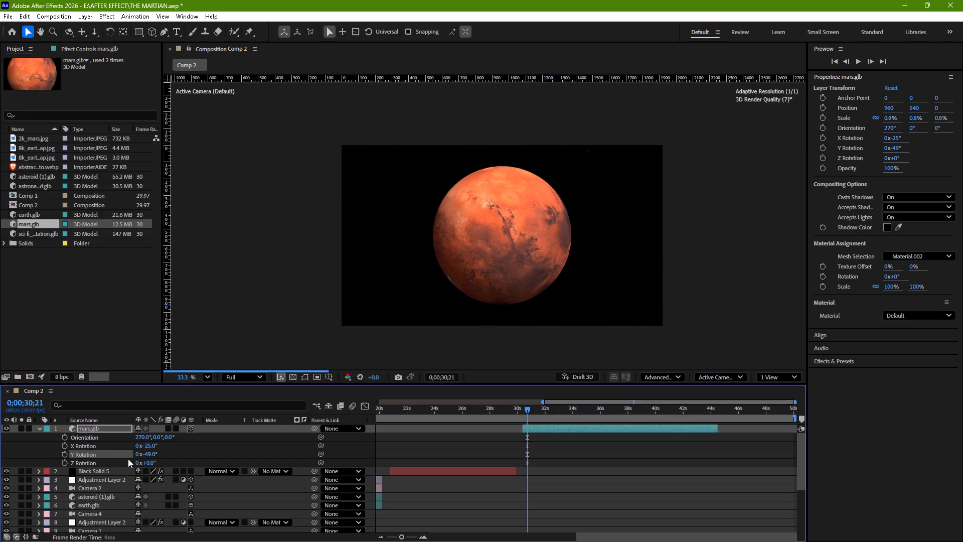
pyautogui.moveTo(150, 463); pyautogui.dragTo(168, 462)
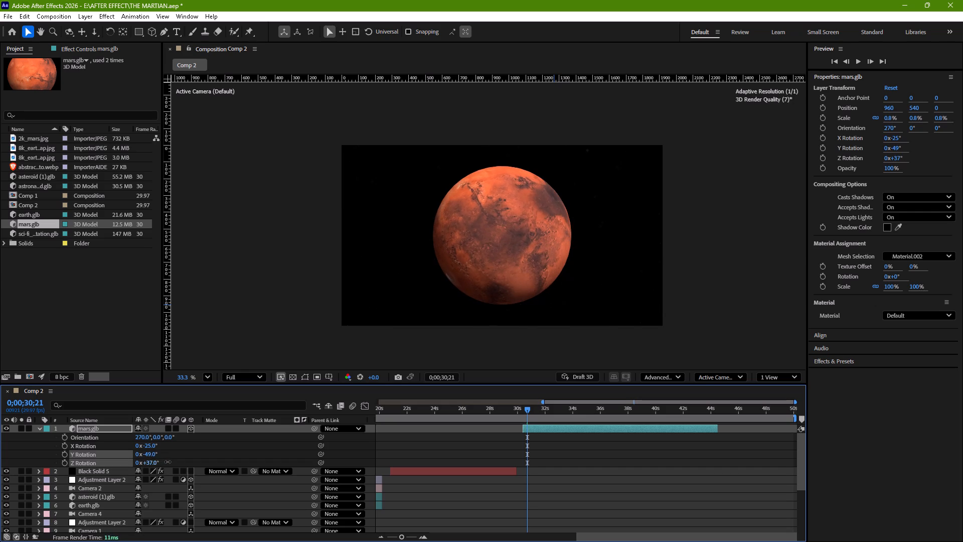
pyautogui.moveTo(168, 462); pyautogui.dragTo(169, 462)
pyautogui.moveTo(150, 454); pyautogui.dragTo(162, 454)
pyautogui.moveTo(152, 445); pyautogui.dragTo(165, 443)
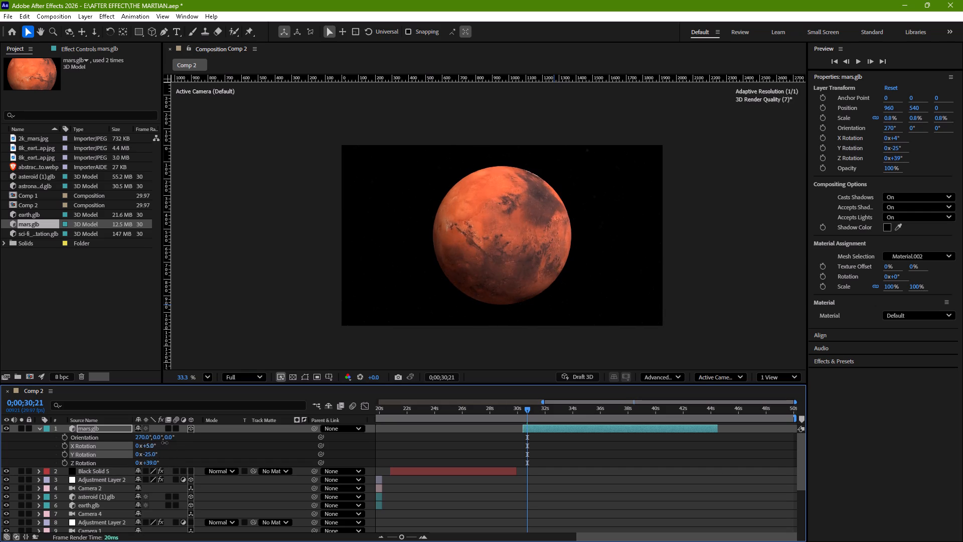
pyautogui.moveTo(165, 443); pyautogui.dragTo(122, 441)
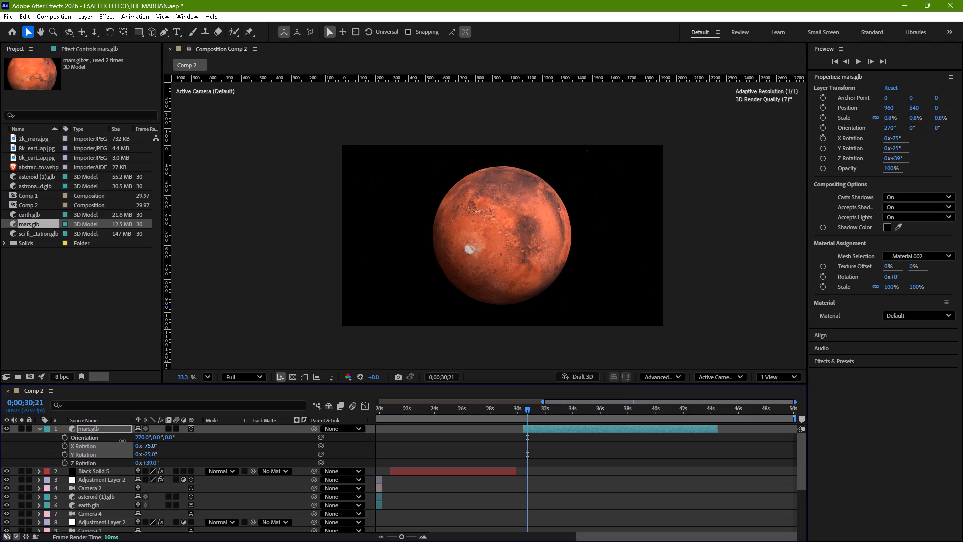
pyautogui.moveTo(122, 441); pyautogui.dragTo(115, 439)
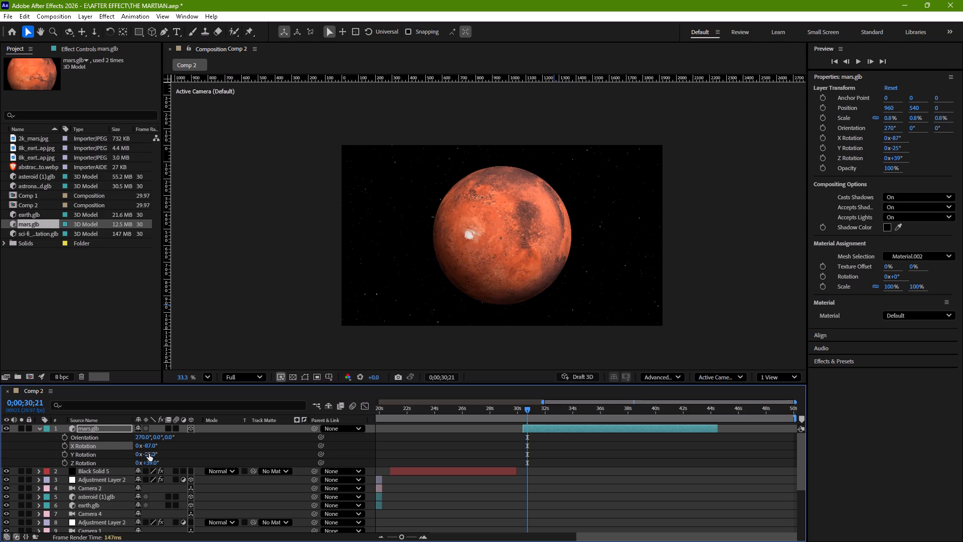
pyautogui.moveTo(149, 454); pyautogui.dragTo(142, 453)
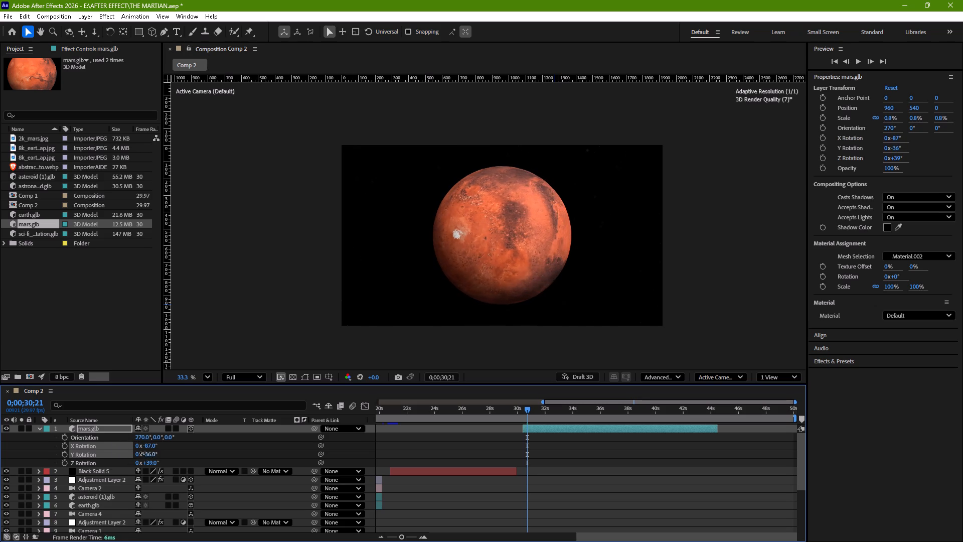
pyautogui.moveTo(142, 453); pyautogui.dragTo(131, 453)
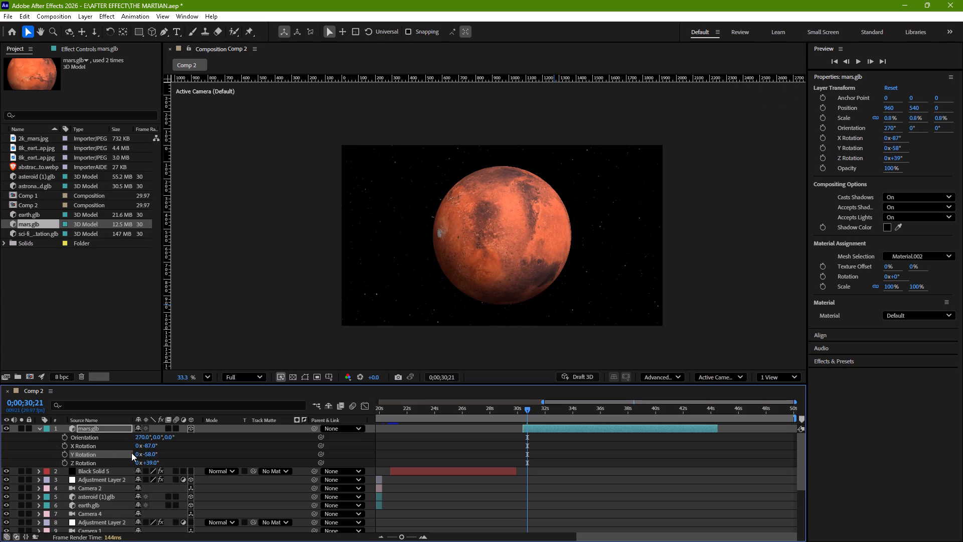
# Duplicate the Adjustment Layer 2 above Camera 2, place the copy above mars.glb, and align its start with the start of mars.glb.
pyautogui.scroll(3, 228, 468)
pyautogui.scroll(-2, 228, 468)
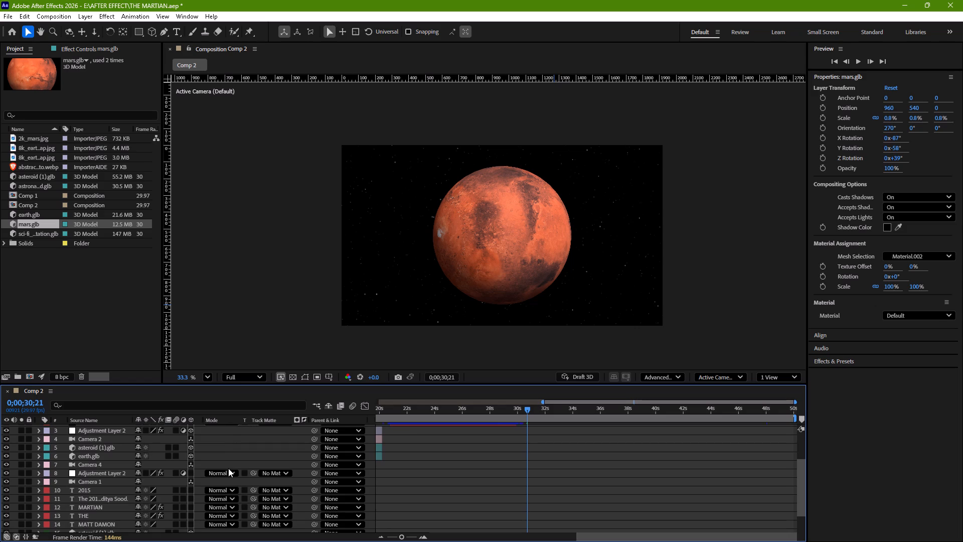
pyautogui.click(379, 430)
pyautogui.hotkey('ctrl', 'c')
pyautogui.scroll(1, 471, 469)
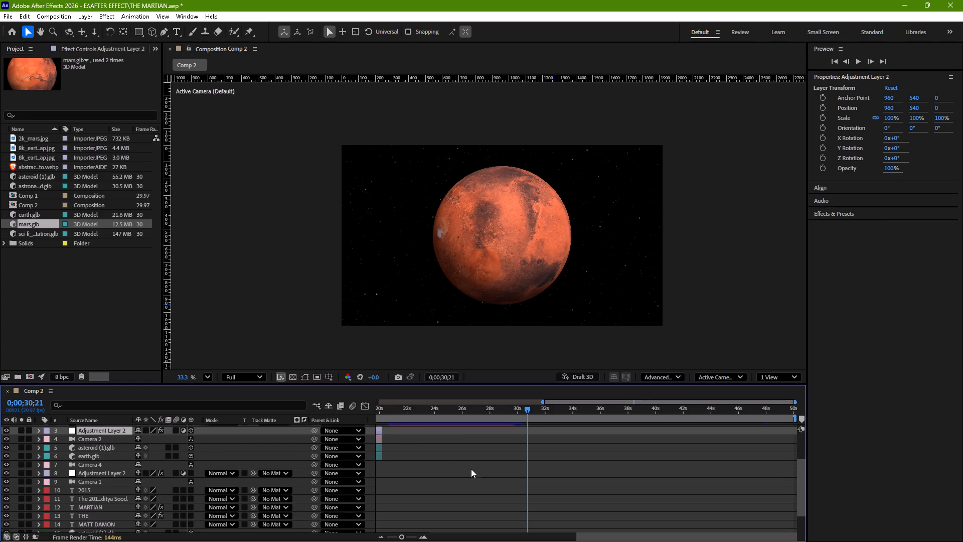
pyautogui.scroll(2, 471, 469)
pyautogui.scroll(2, 537, 439)
pyautogui.hotkey('ctrl', 'v')
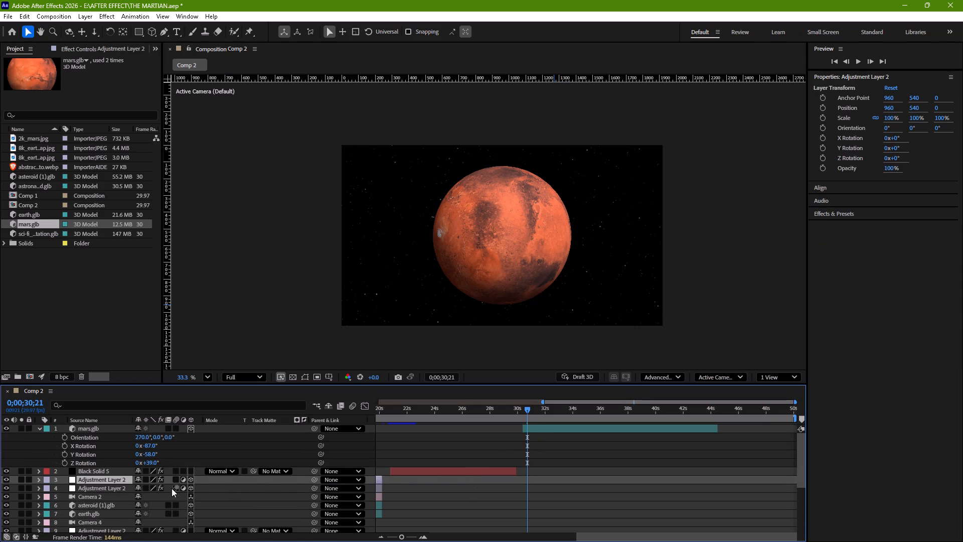
pyautogui.moveTo(118, 480); pyautogui.dragTo(158, 428)
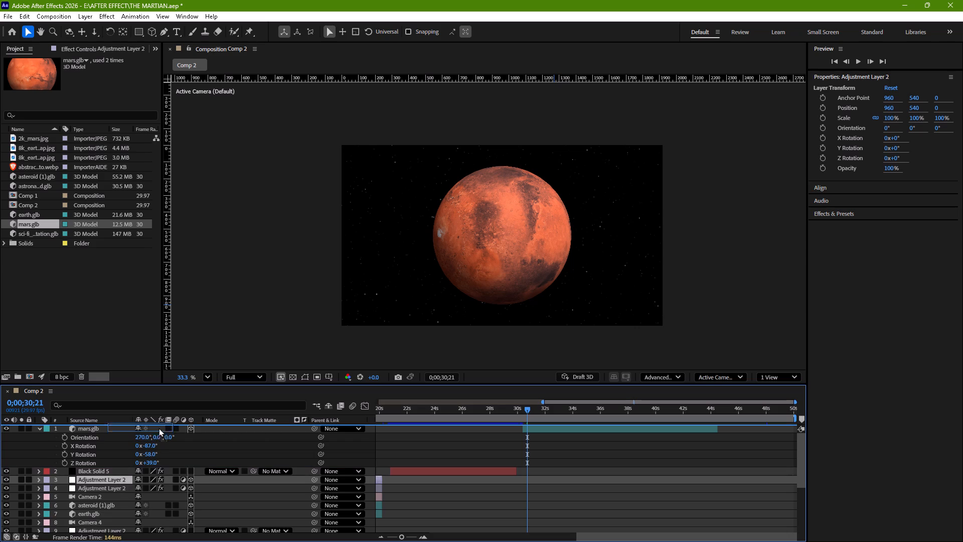
pyautogui.moveTo(158, 428); pyautogui.dragTo(143, 427)
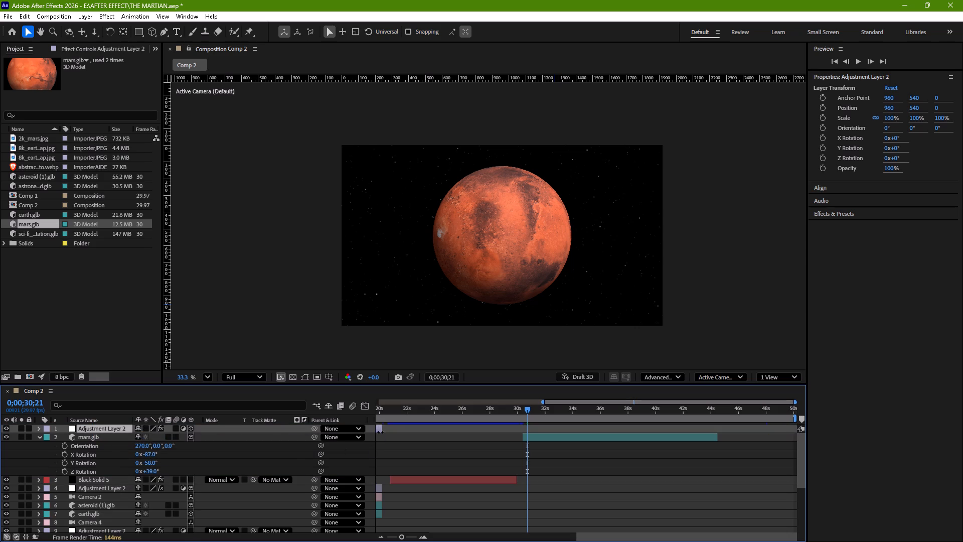
pyautogui.moveTo(378, 429); pyautogui.dragTo(659, 418)
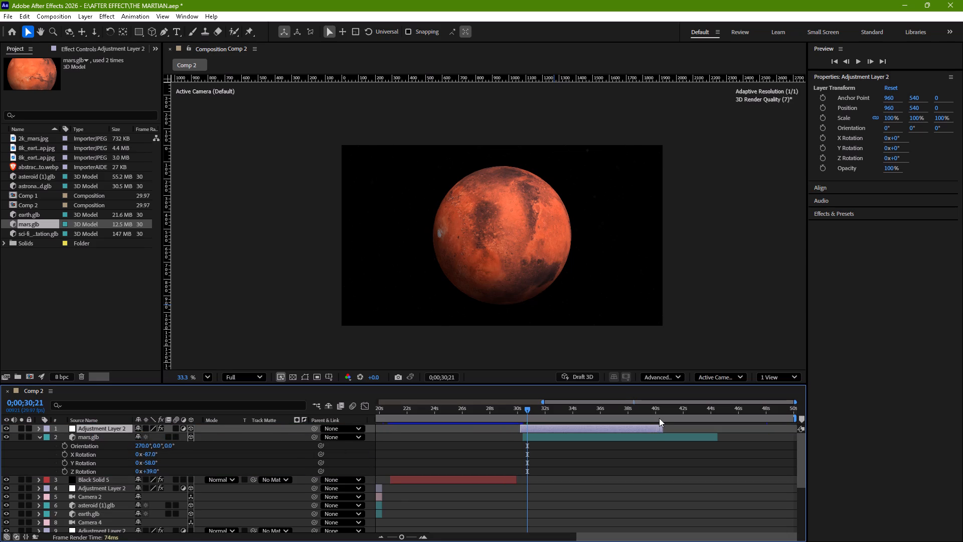
pyautogui.moveTo(659, 418); pyautogui.dragTo(662, 419)
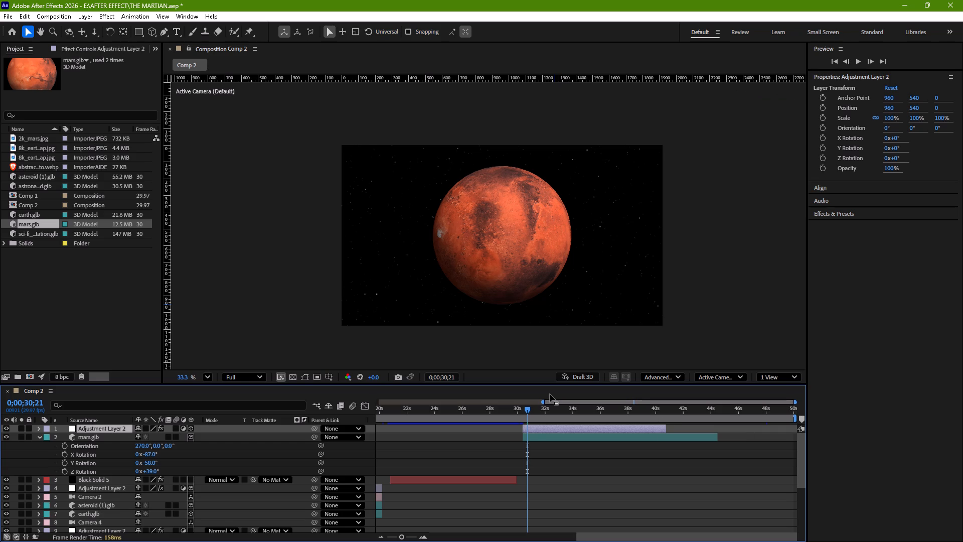
pyautogui.click(532, 428)
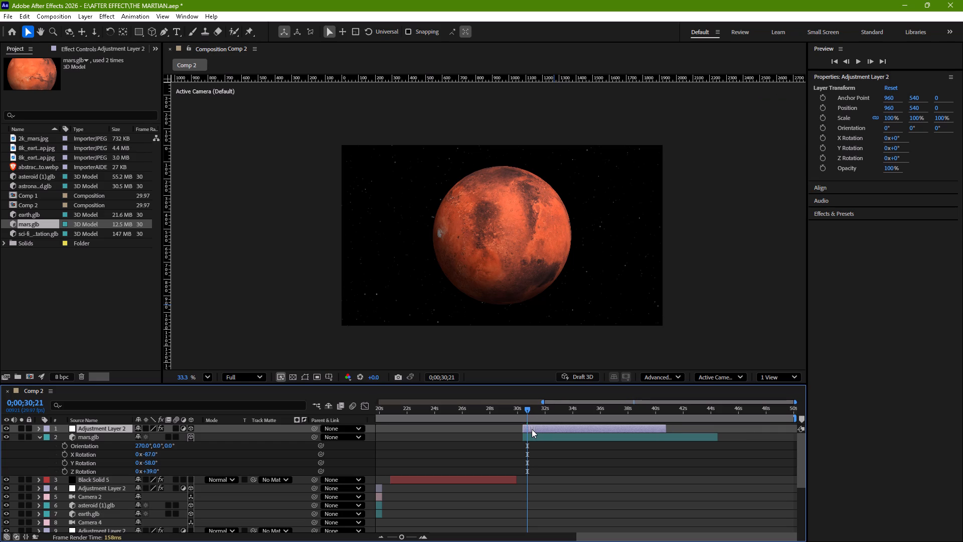
pyautogui.scroll(4, 493, 450)
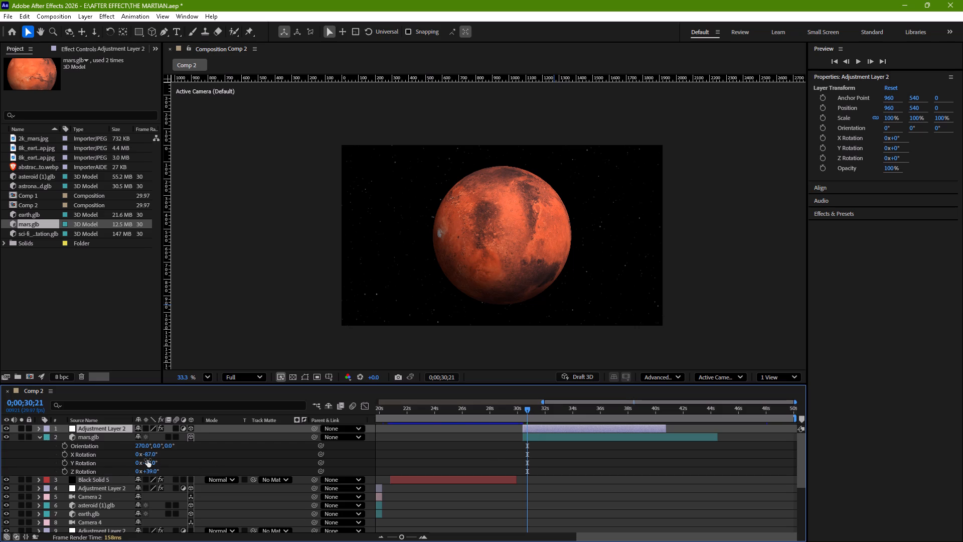
# Set the mars.glb layer's Y Rotation to -2° and keyframe it at 0;00;30;17.
pyautogui.moveTo(150, 464); pyautogui.dragTo(152, 464)
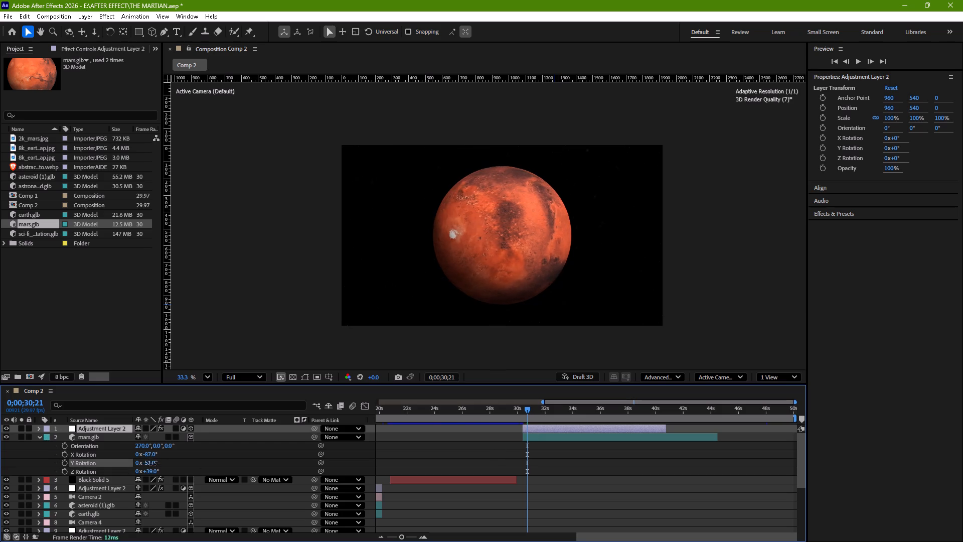
pyautogui.moveTo(152, 464); pyautogui.dragTo(178, 464)
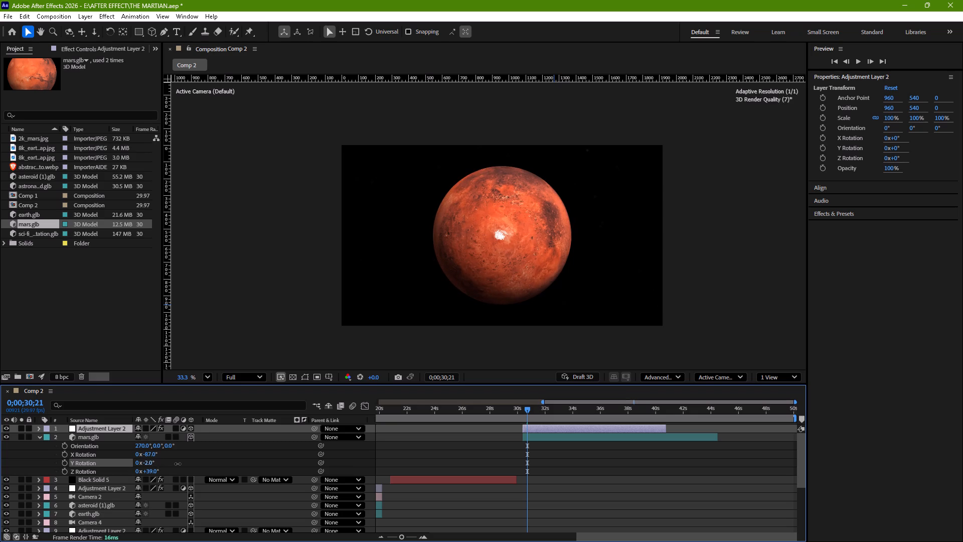
pyautogui.moveTo(178, 464); pyautogui.dragTo(177, 464)
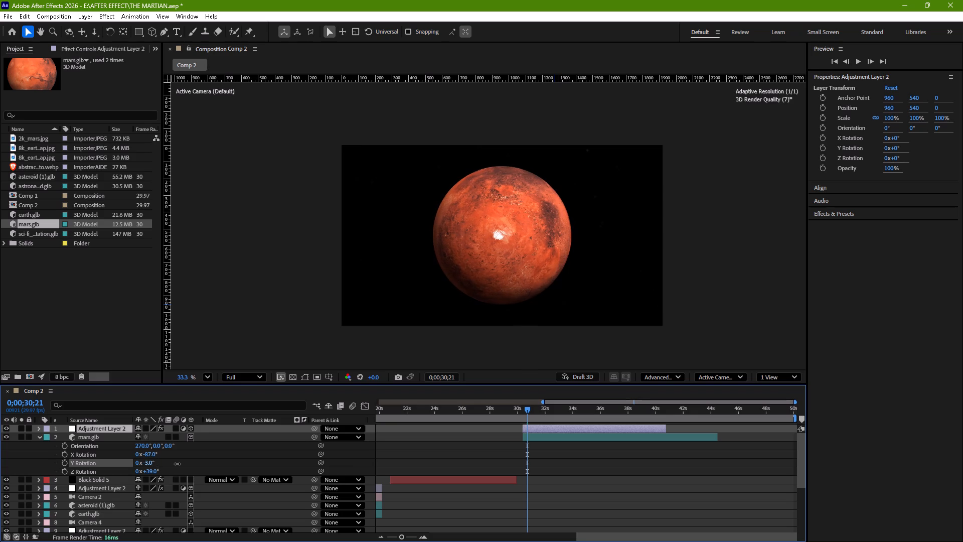
pyautogui.moveTo(177, 464); pyautogui.dragTo(179, 464)
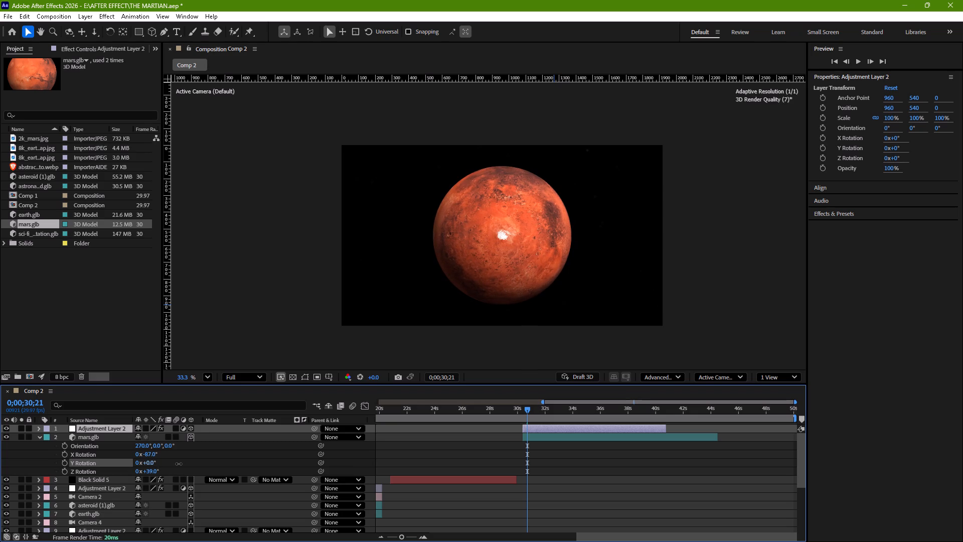
pyautogui.moveTo(179, 464); pyautogui.dragTo(179, 464)
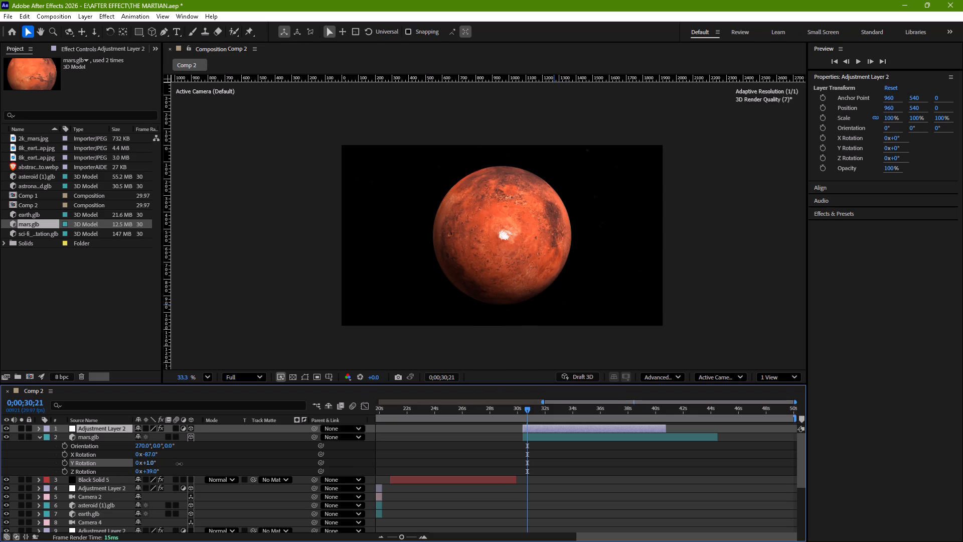
pyautogui.moveTo(179, 464); pyautogui.dragTo(178, 464)
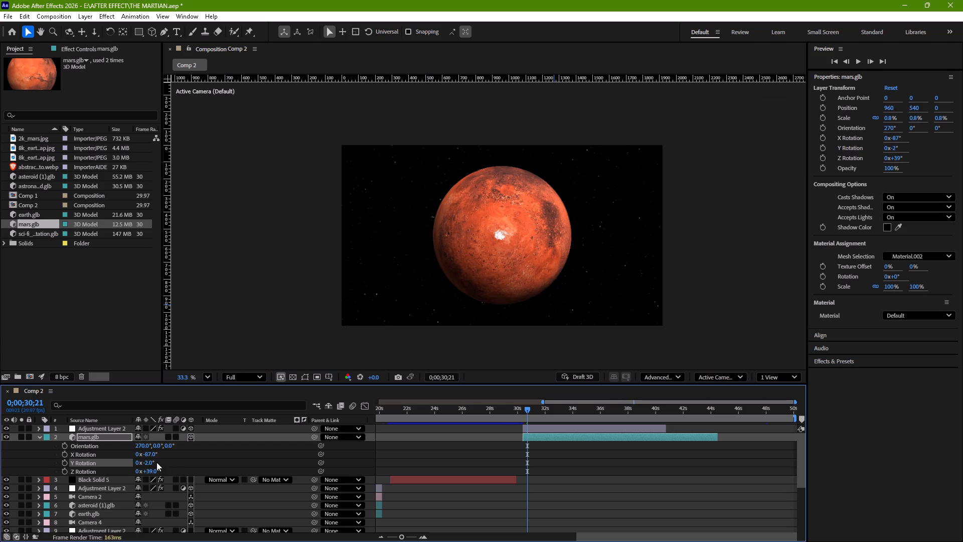
pyautogui.click(68, 461)
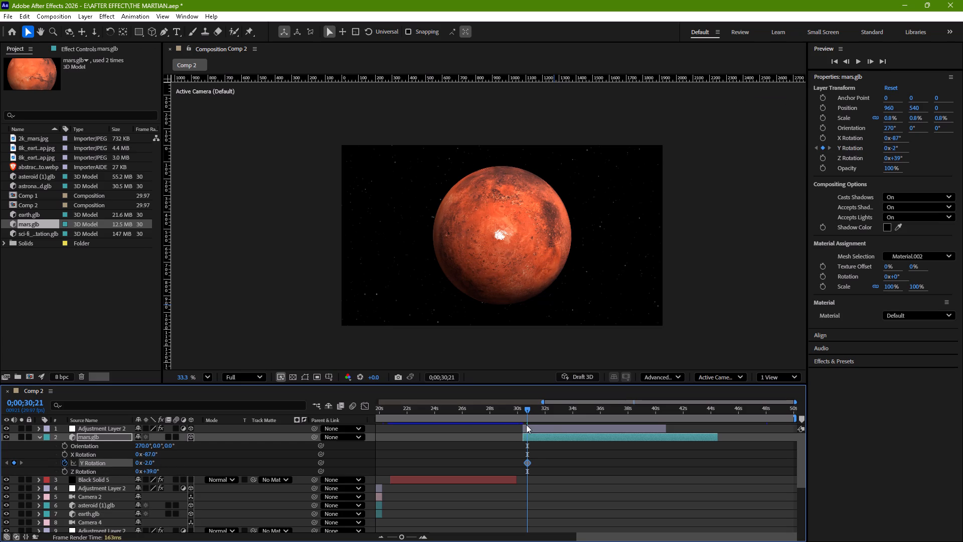
pyautogui.click(527, 461)
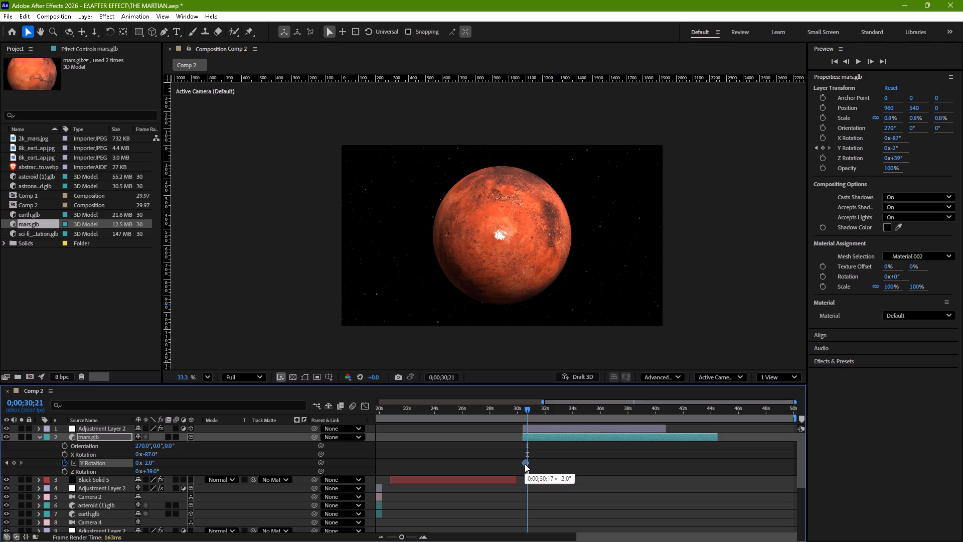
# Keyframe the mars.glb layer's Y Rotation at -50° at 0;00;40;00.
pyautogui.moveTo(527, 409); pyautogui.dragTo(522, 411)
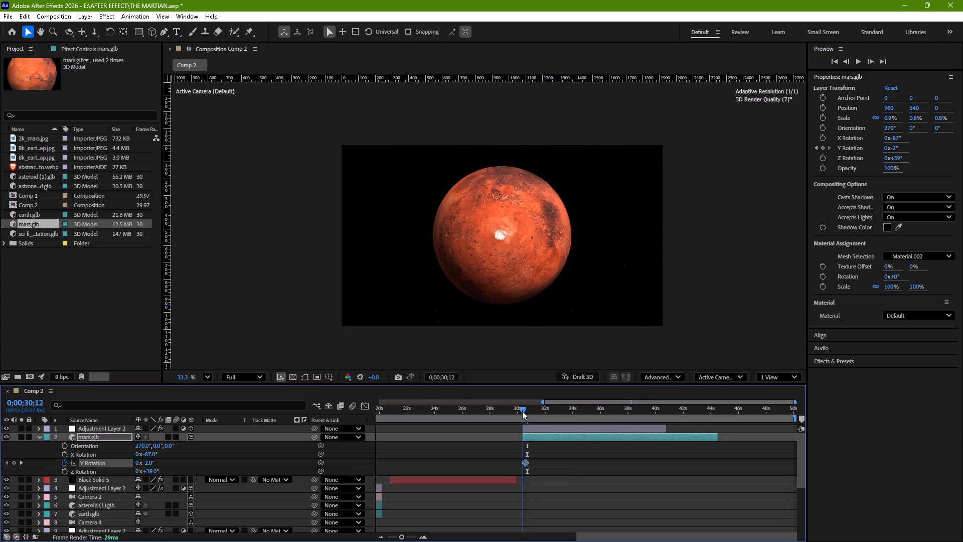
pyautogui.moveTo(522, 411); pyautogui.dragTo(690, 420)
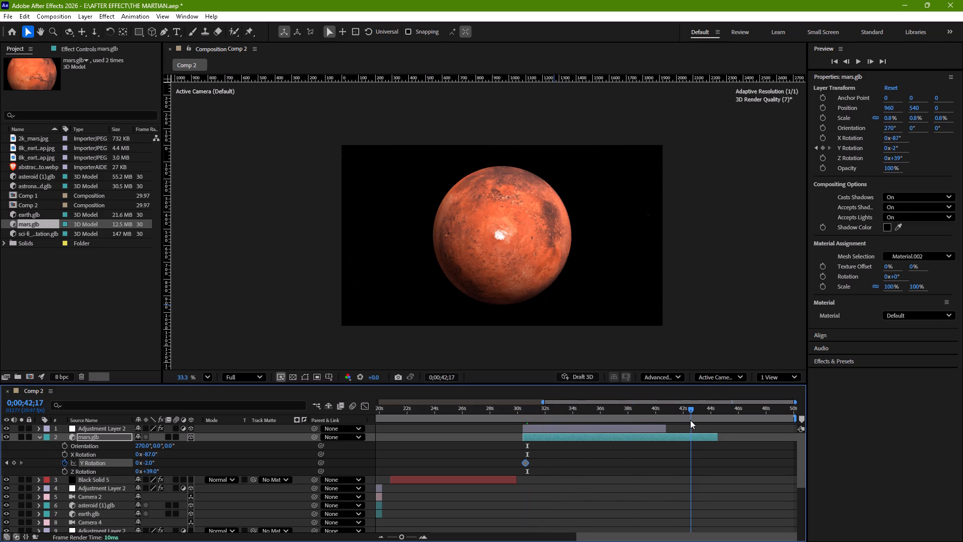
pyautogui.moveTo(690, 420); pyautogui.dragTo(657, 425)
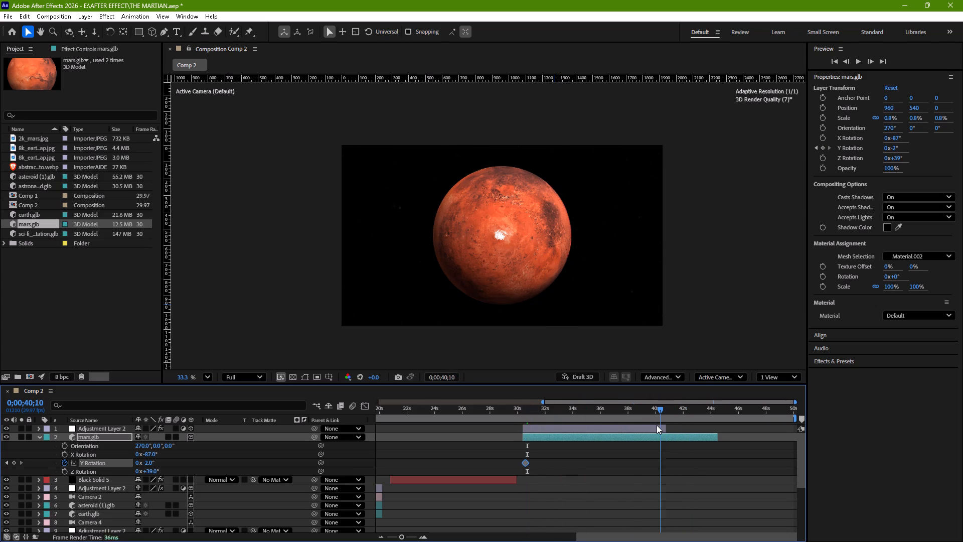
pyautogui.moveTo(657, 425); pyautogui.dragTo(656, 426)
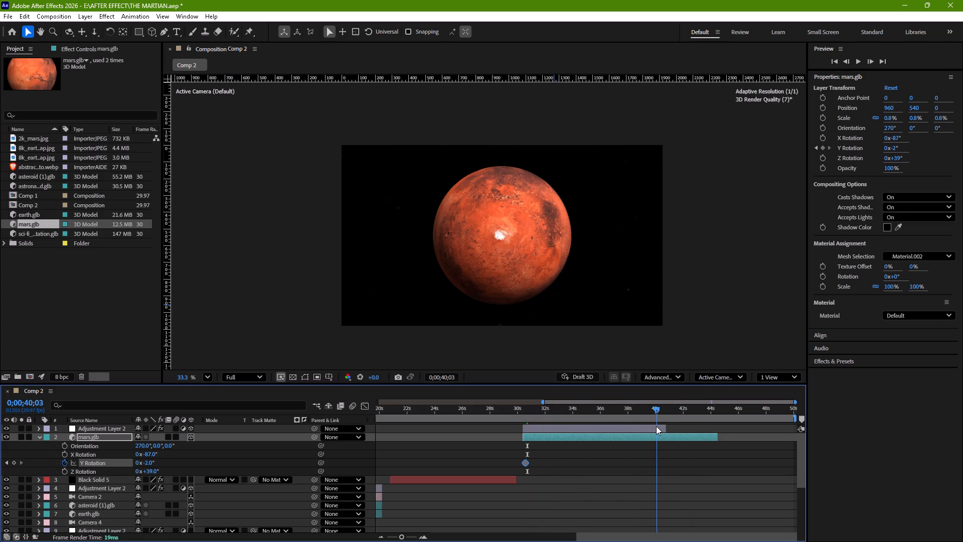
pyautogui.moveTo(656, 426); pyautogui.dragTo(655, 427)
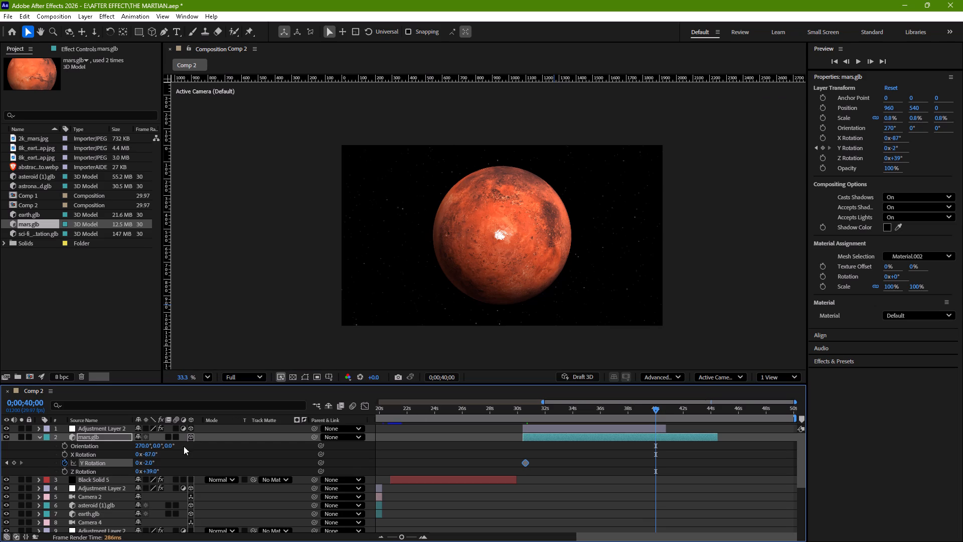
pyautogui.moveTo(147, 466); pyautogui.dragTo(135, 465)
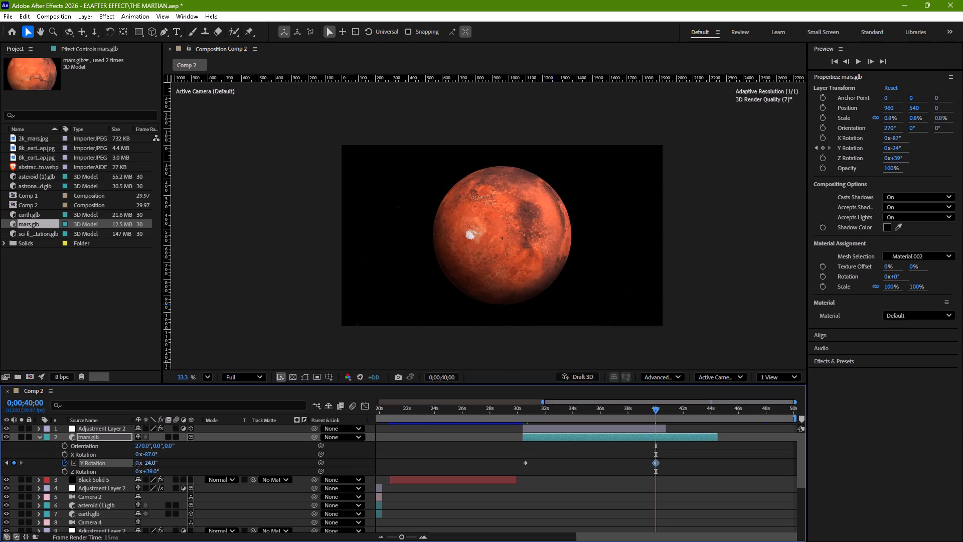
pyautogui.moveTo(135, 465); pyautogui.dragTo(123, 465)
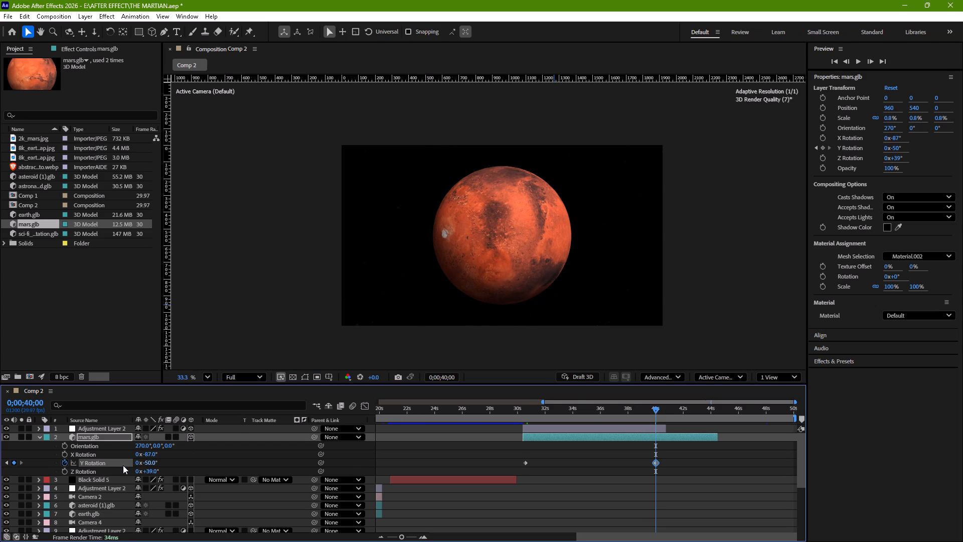
# Preview the Mars rotation from 0;00;31;21.
pyautogui.moveTo(654, 406); pyautogui.dragTo(544, 442)
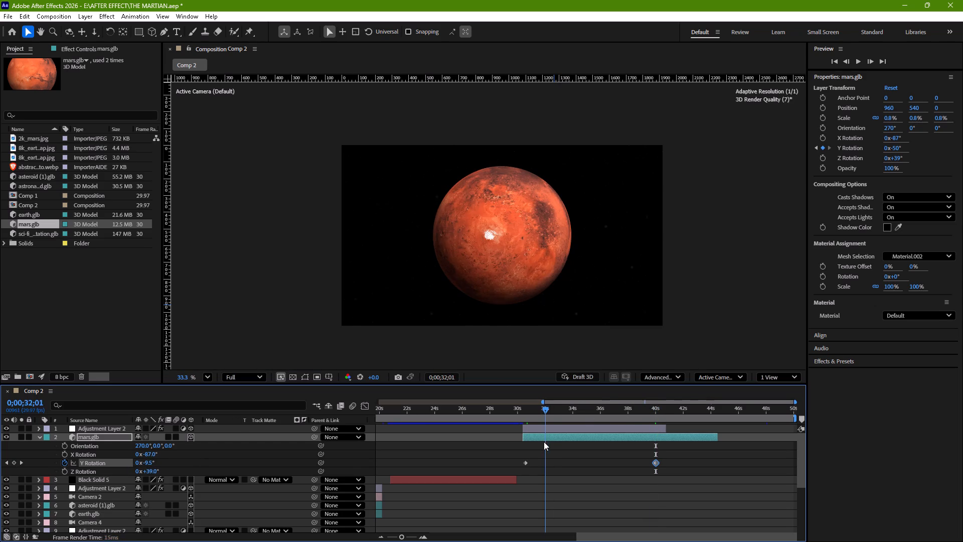
pyautogui.moveTo(544, 442); pyautogui.dragTo(539, 443)
pyautogui.press('space')
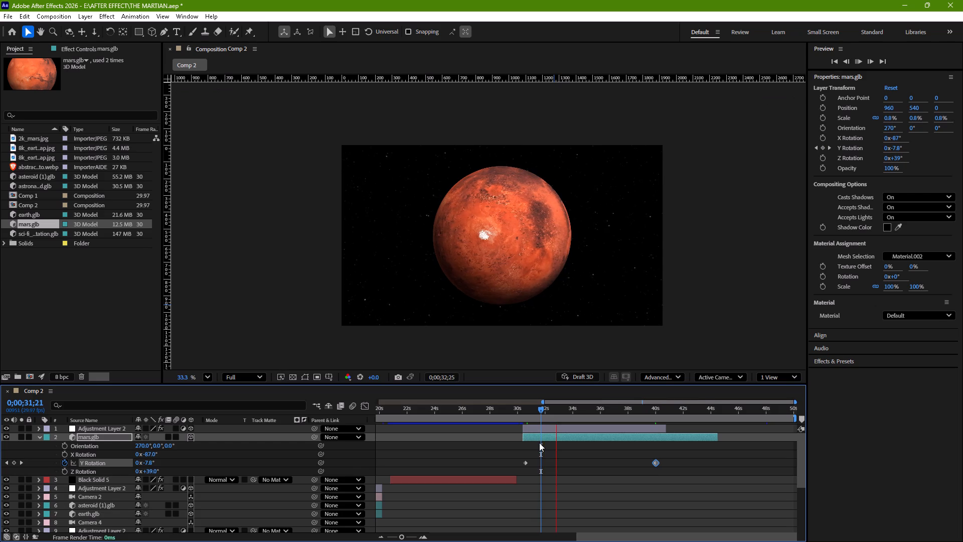
pyautogui.press('space')
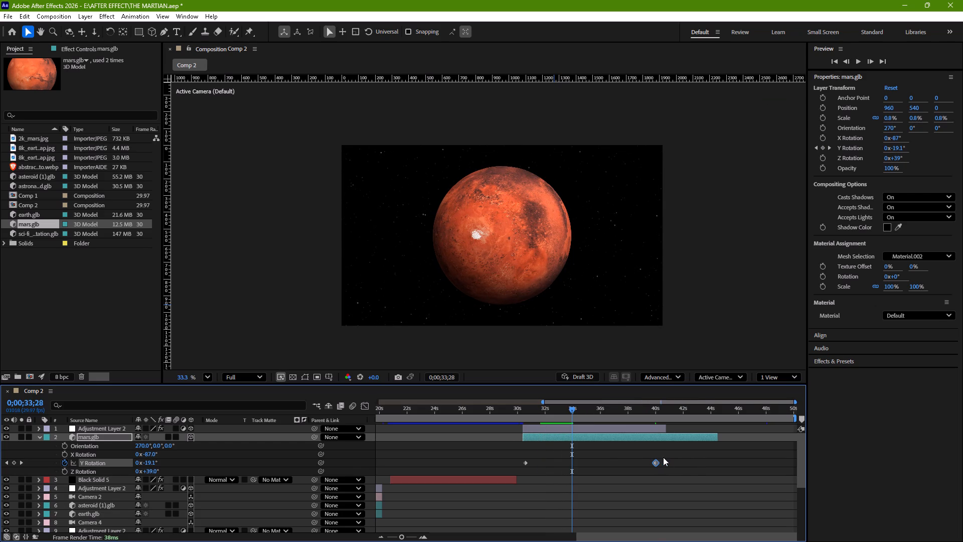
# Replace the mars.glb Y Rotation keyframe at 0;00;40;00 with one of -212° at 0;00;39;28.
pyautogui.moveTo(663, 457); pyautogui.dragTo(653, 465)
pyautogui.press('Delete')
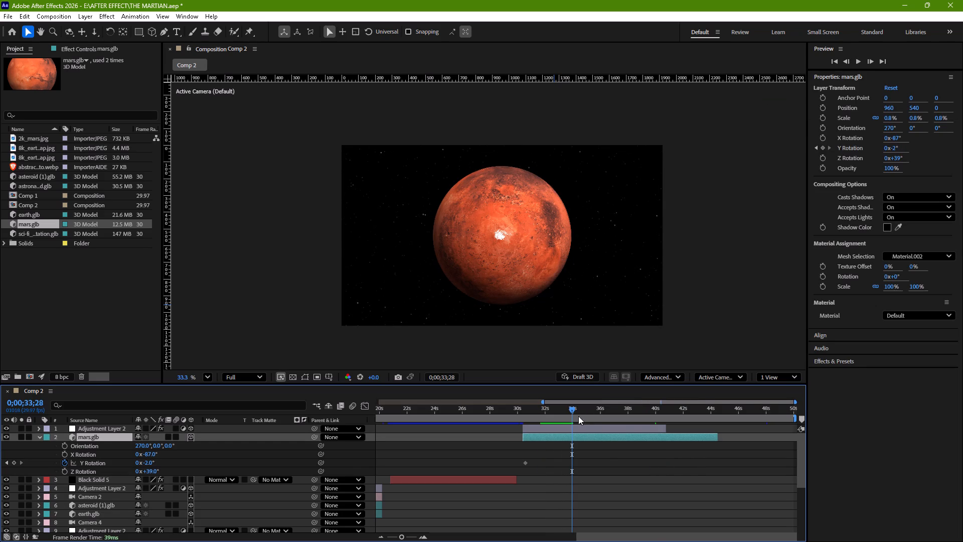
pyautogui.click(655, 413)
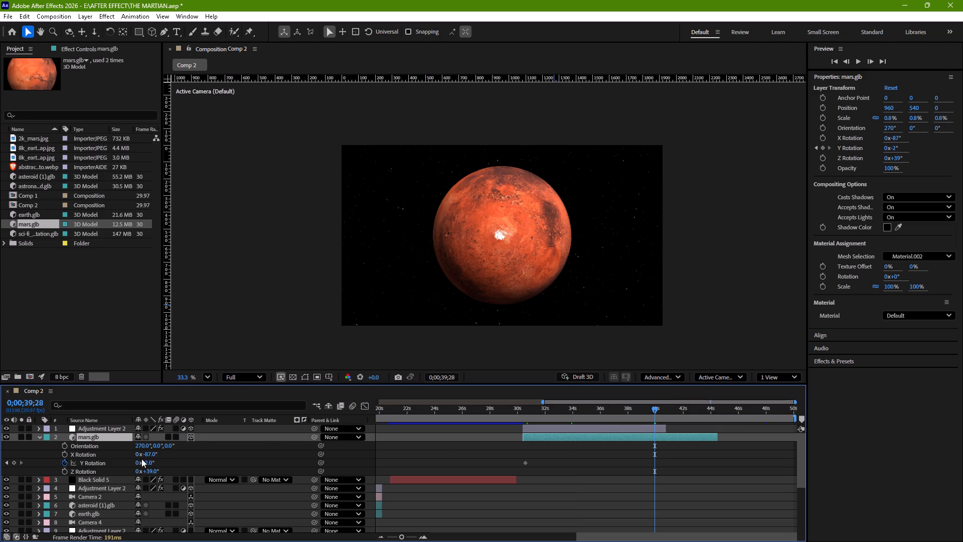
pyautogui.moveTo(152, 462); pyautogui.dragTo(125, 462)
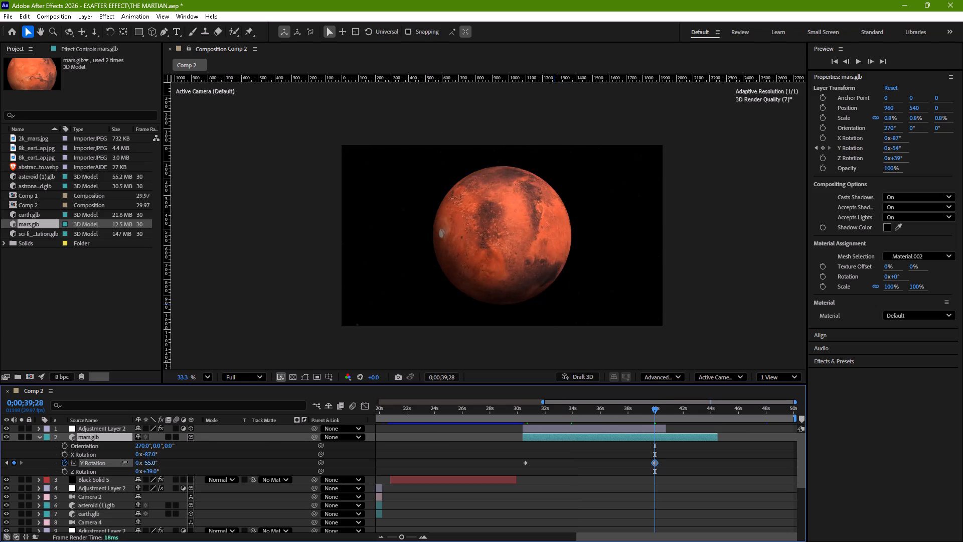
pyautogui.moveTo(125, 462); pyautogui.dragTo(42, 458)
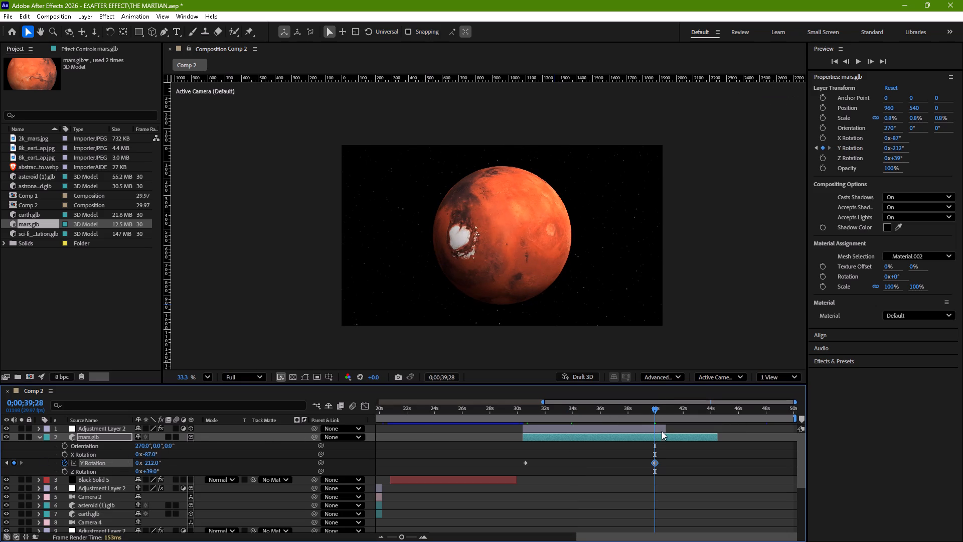
# Preview the Mars rotation from 0;00;31;14.
pyautogui.moveTo(655, 412); pyautogui.dragTo(538, 438)
pyautogui.press('space')
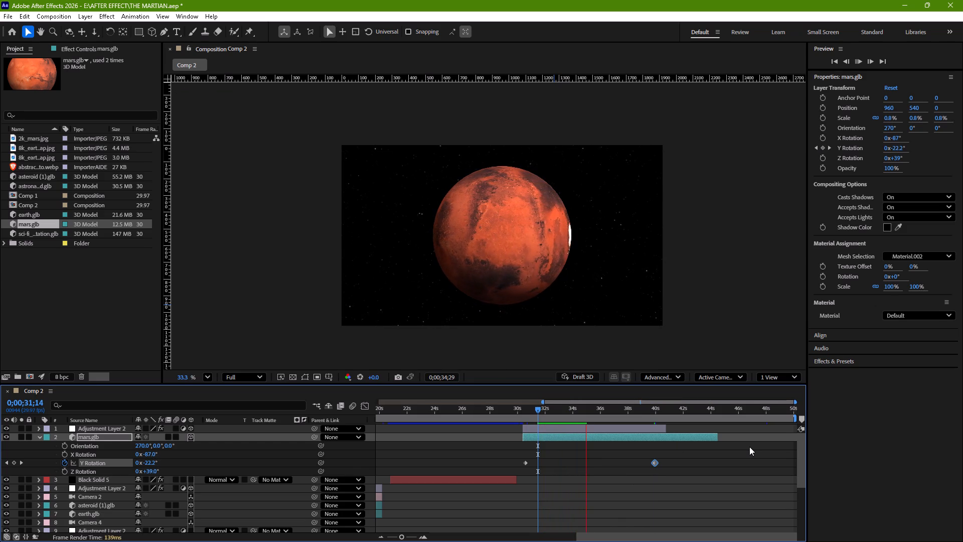
pyautogui.press('space')
# Replace the mars.glb layer's last Y Rotation keyframe with one of -58° at 0;00;40;00.
pyautogui.moveTo(666, 458); pyautogui.dragTo(640, 476)
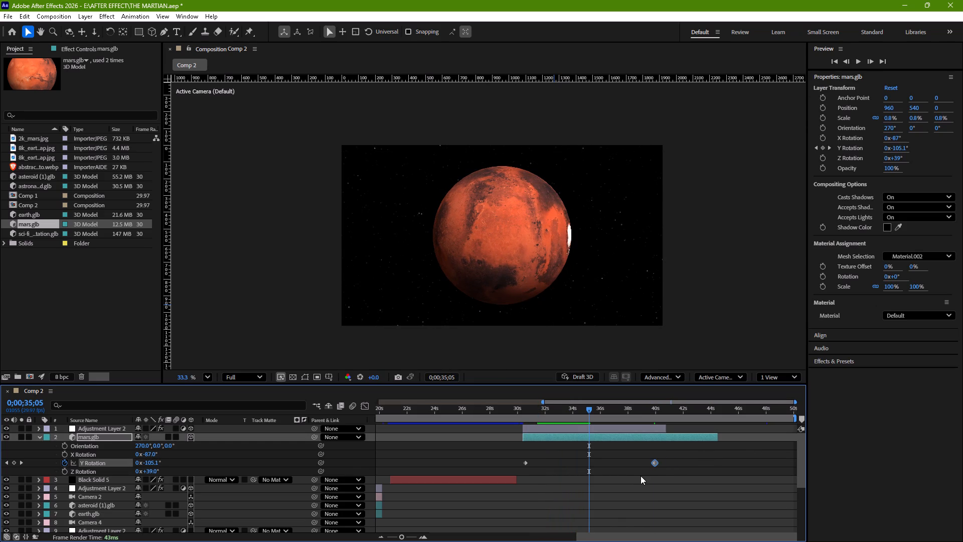
pyautogui.press('Delete')
pyautogui.click(656, 413)
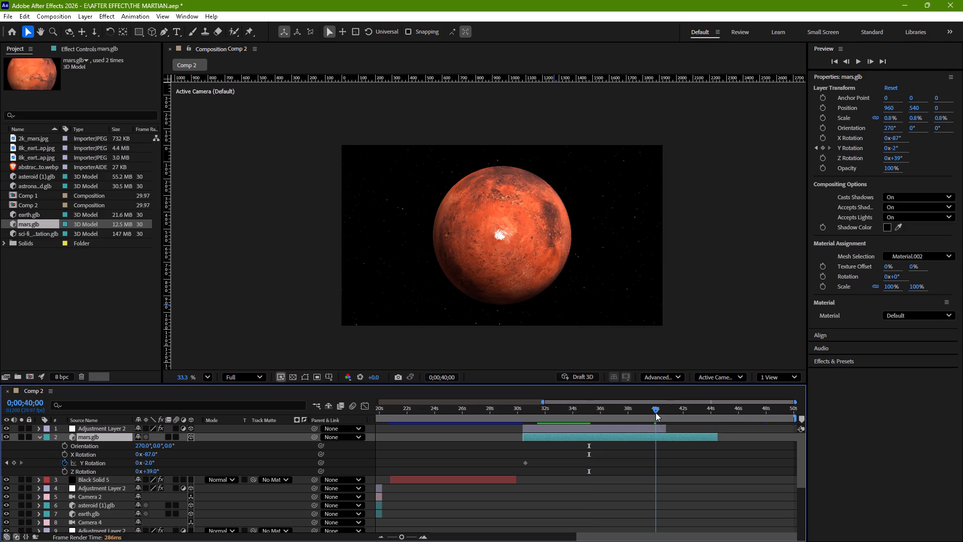
pyautogui.moveTo(147, 464); pyautogui.dragTo(138, 464)
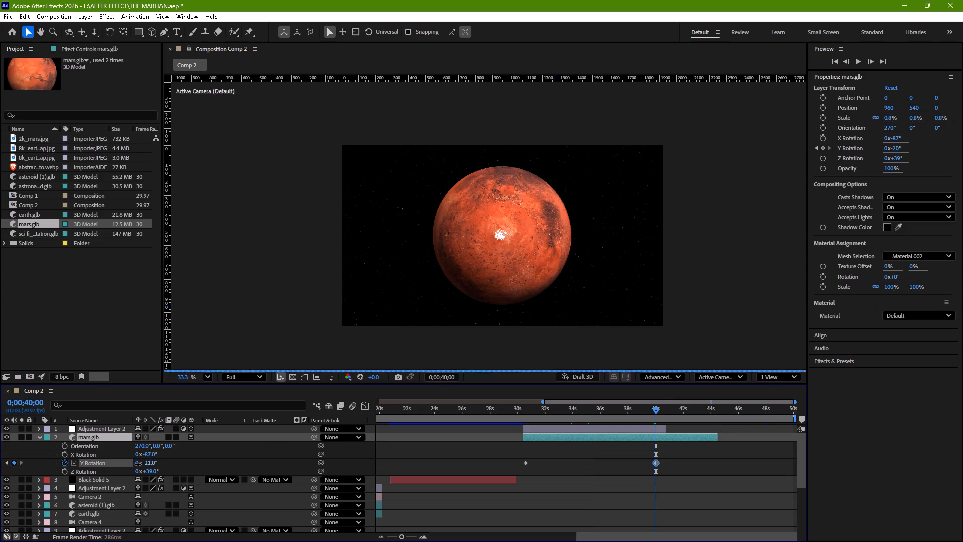
pyautogui.moveTo(138, 464); pyautogui.dragTo(119, 464)
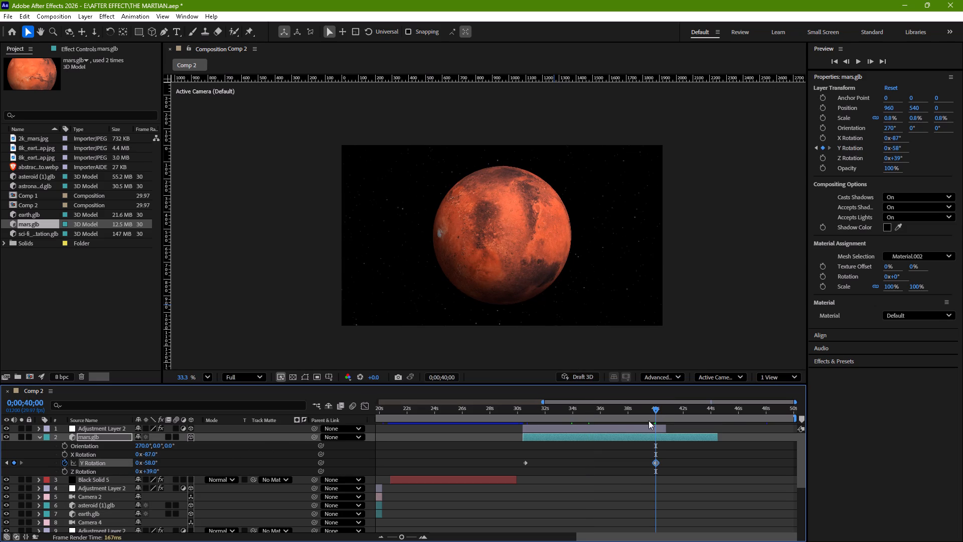
# Preview the Mars rotation from 0;00;30;18 and return the playhead to the beginning of the shot.
pyautogui.moveTo(656, 409); pyautogui.dragTo(526, 436)
pyautogui.press('space')
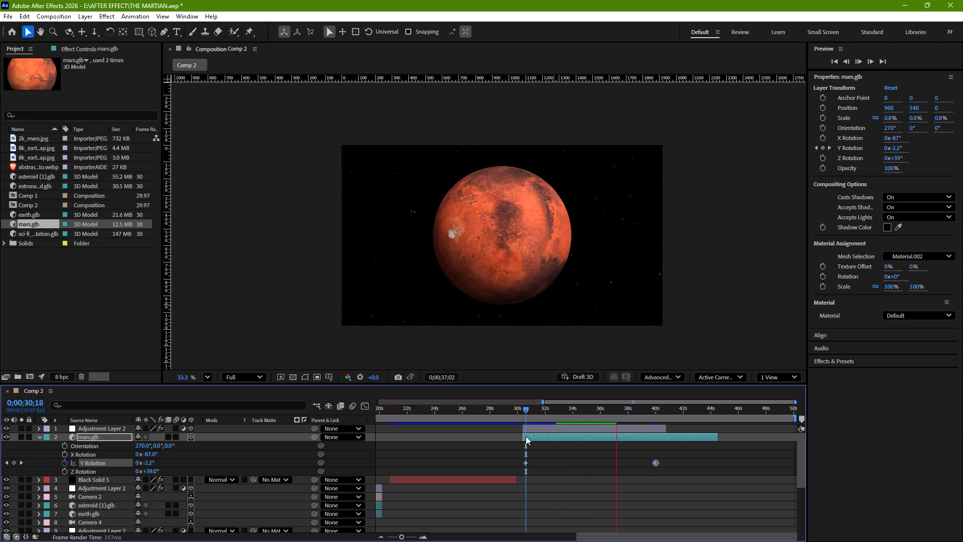
pyautogui.press('space')
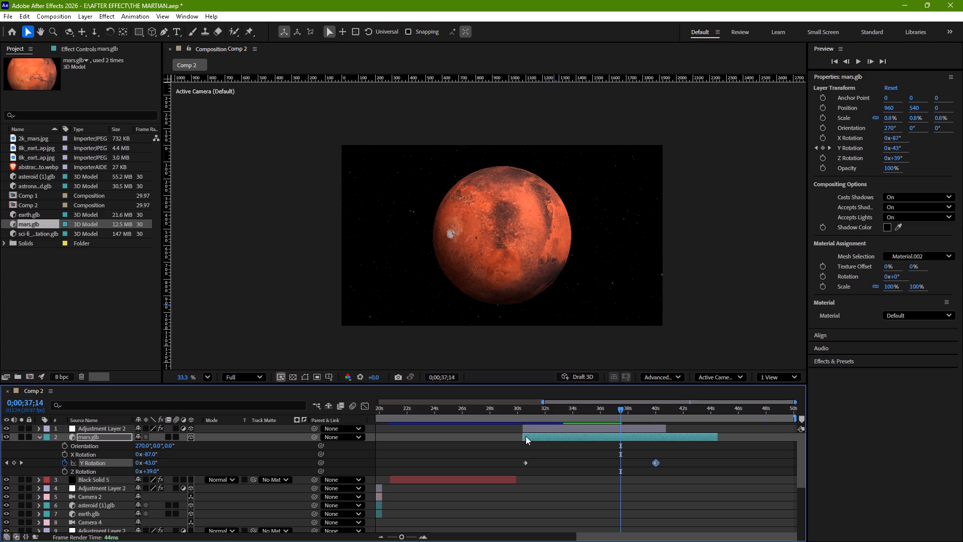
pyautogui.moveTo(622, 408); pyautogui.dragTo(555, 427)
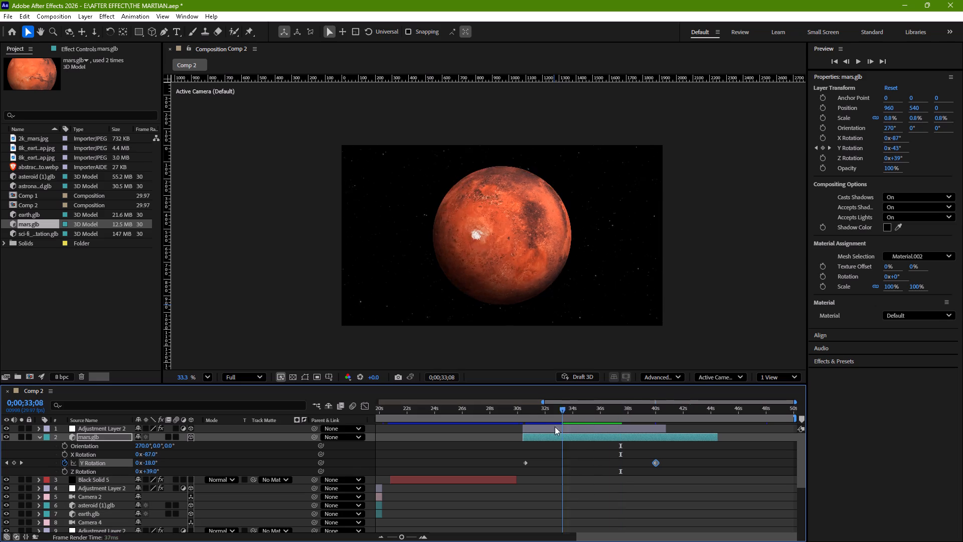
pyautogui.moveTo(555, 427); pyautogui.dragTo(528, 432)
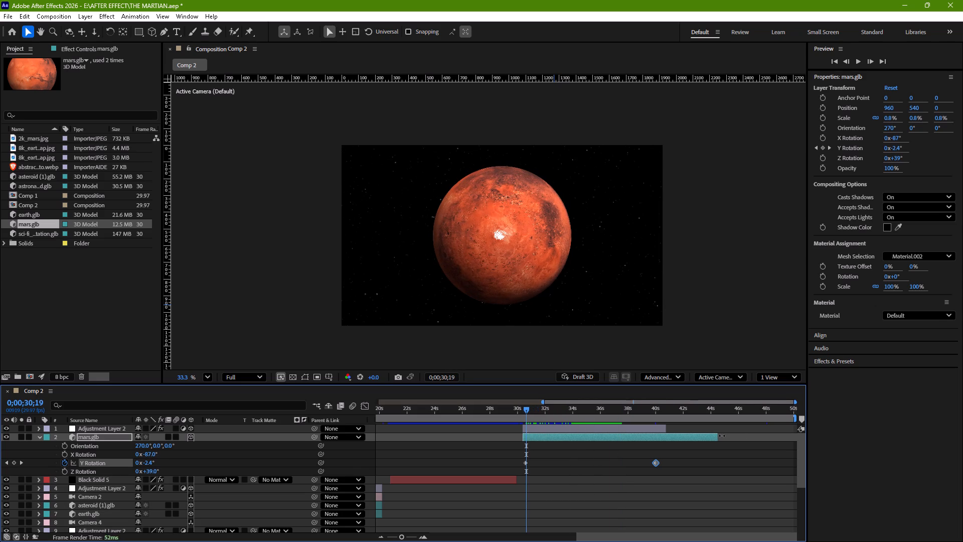
# Trim the ends of mars.glb and the Adjustment Layer 2 above it to the same point, just past 0;00;40;00.
pyautogui.moveTo(718, 438); pyautogui.dragTo(662, 448)
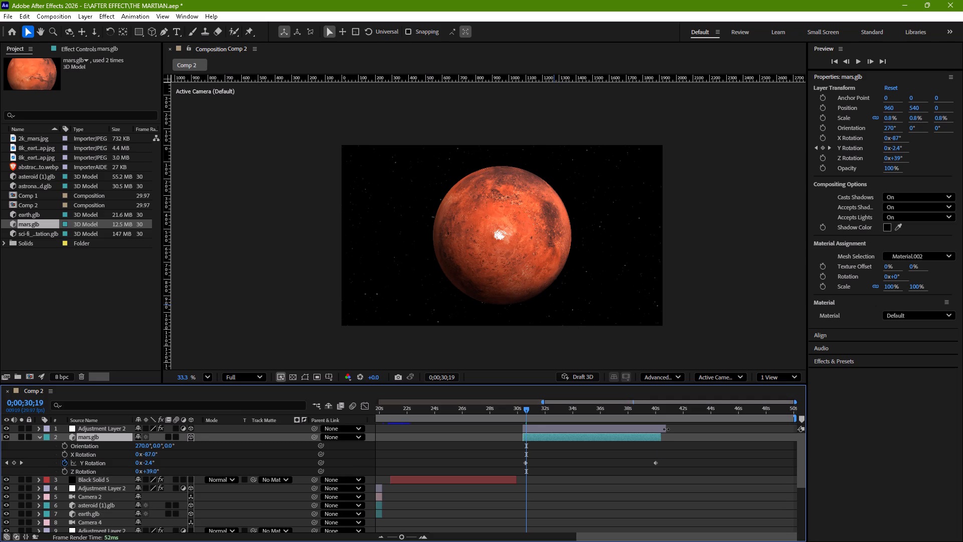
pyautogui.moveTo(666, 429); pyautogui.dragTo(661, 436)
# Preview the trimmed Mars scene from 0;00;30;14.
pyautogui.click(527, 410)
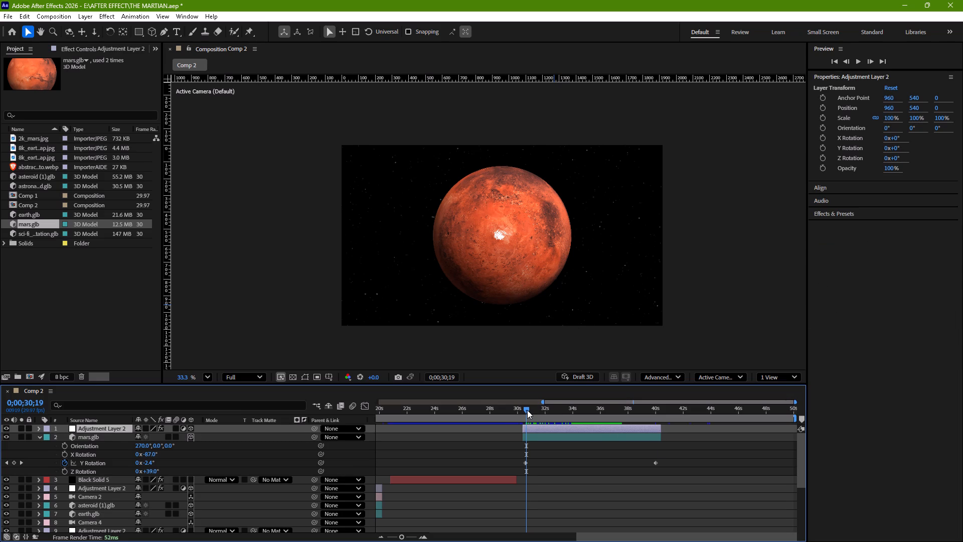
pyautogui.press('space')
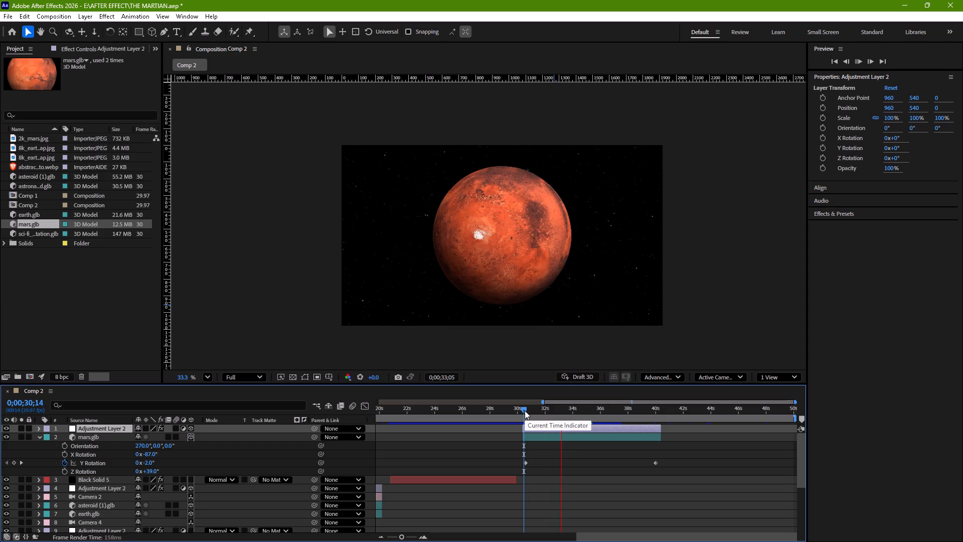
pyautogui.press('space')
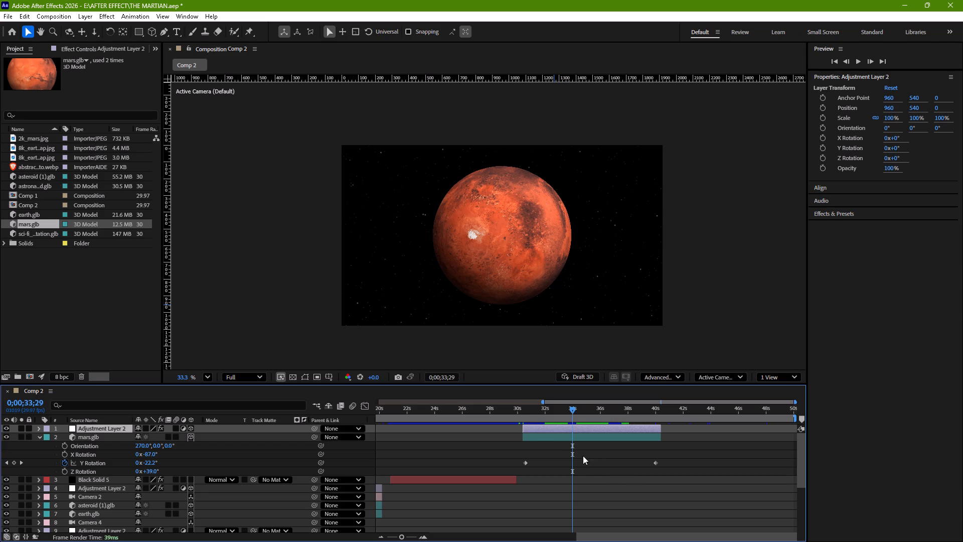
# Set the scale of the abstract texture background photo layer to 367% on all axes.
pyautogui.scroll(-5, 621, 482)
pyautogui.click(617, 527)
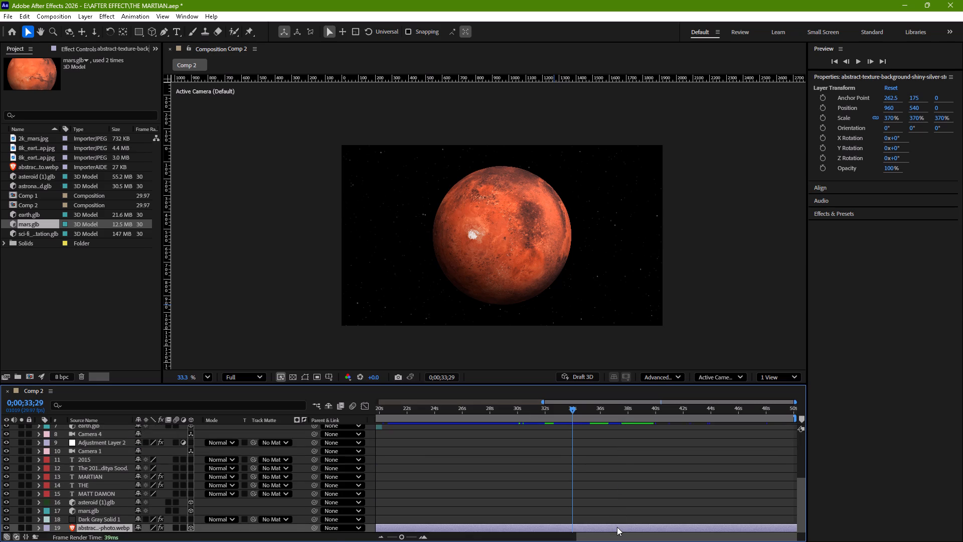
pyautogui.press('s')
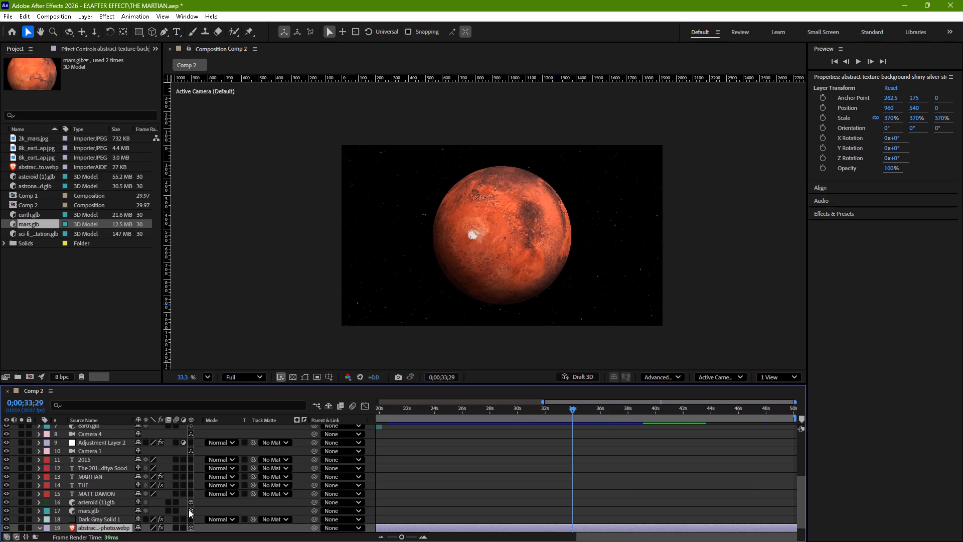
pyautogui.scroll(-3, 160, 509)
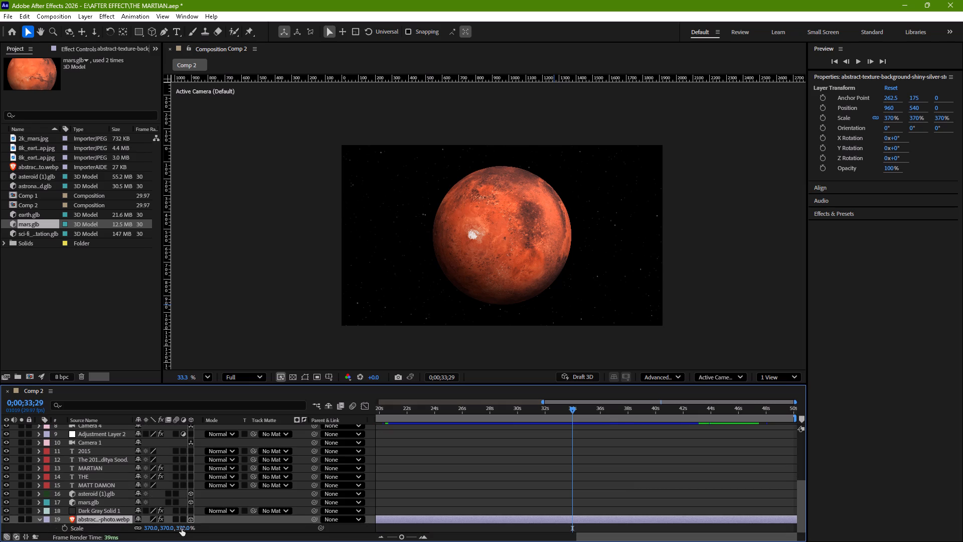
pyautogui.click(182, 528)
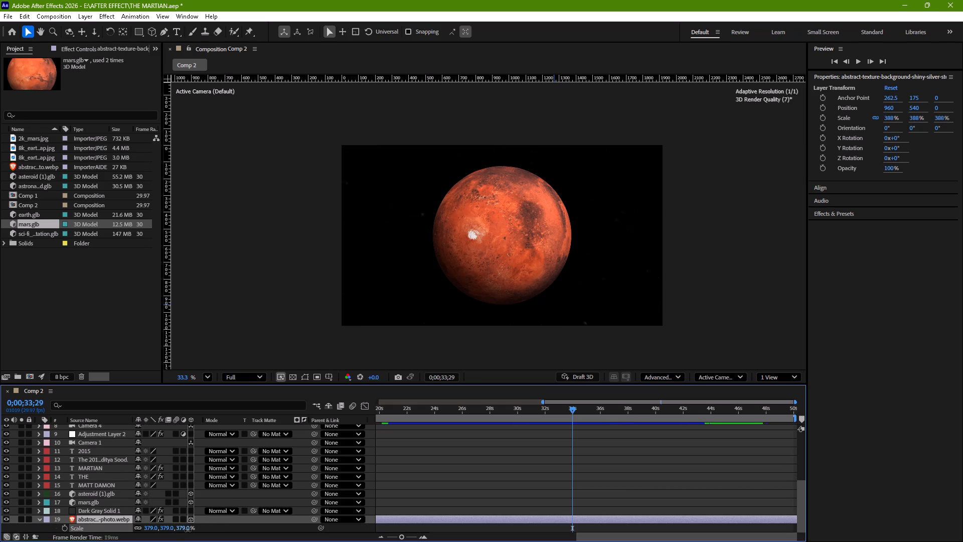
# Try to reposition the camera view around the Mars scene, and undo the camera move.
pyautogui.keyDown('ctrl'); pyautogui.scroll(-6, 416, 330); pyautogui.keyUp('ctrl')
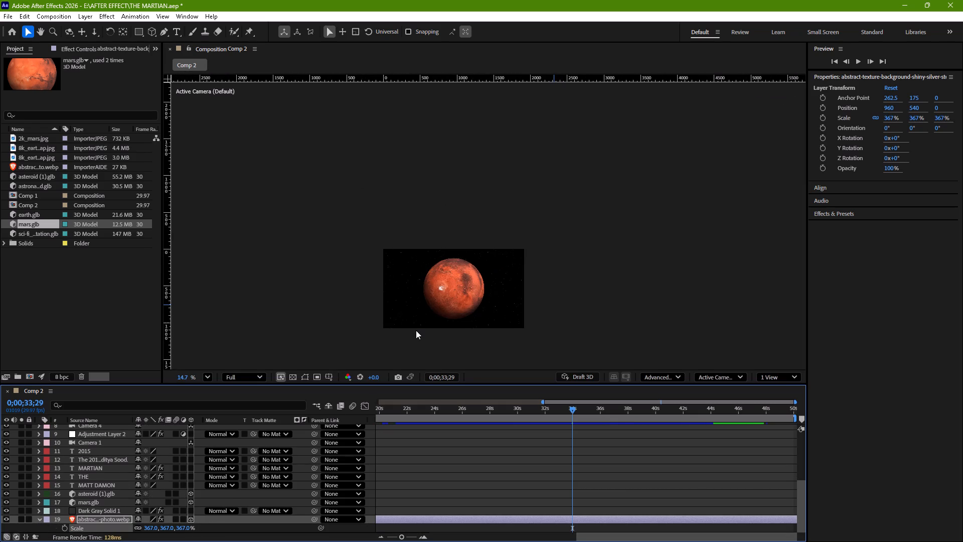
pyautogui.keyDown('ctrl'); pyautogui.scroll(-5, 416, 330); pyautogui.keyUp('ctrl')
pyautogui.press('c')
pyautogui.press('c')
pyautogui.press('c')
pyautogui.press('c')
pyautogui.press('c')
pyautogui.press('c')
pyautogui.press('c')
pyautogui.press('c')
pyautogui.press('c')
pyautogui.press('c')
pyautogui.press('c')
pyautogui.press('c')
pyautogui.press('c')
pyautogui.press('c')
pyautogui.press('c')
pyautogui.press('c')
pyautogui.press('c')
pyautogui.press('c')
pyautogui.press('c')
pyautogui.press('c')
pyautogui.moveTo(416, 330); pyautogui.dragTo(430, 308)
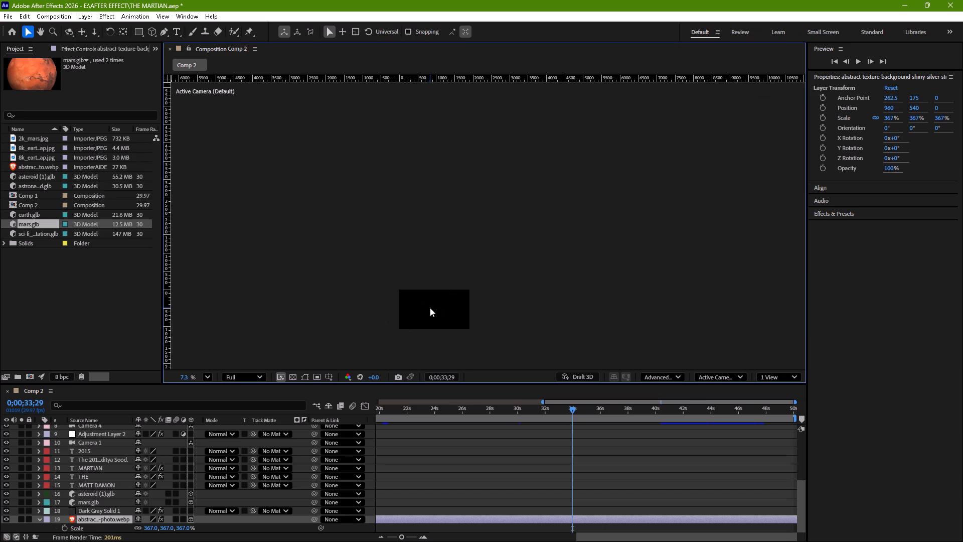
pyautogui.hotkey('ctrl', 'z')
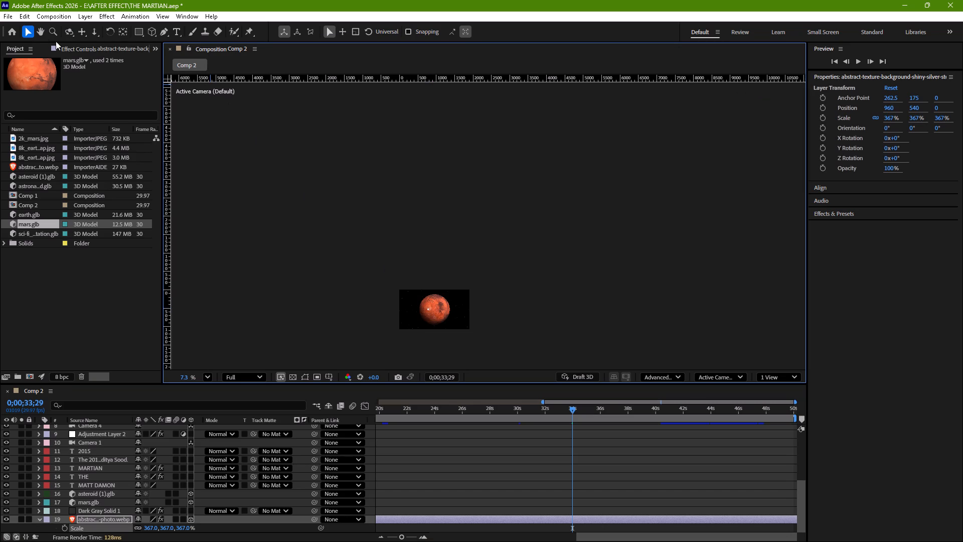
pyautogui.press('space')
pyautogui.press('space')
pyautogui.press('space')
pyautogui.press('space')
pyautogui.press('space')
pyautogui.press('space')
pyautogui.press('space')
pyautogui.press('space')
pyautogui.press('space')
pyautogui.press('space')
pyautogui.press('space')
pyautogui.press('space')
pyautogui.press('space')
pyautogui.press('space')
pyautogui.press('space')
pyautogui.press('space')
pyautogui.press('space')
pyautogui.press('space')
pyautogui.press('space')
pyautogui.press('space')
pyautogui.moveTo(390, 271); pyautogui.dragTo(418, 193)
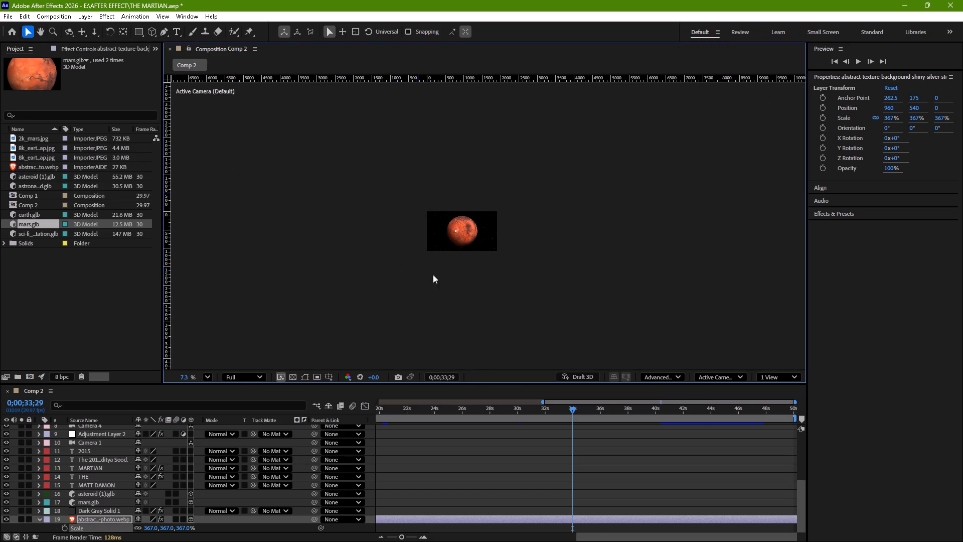
# Set the scale of the abstract texture background photo layer to 390% on all axes.
pyautogui.click(408, 514)
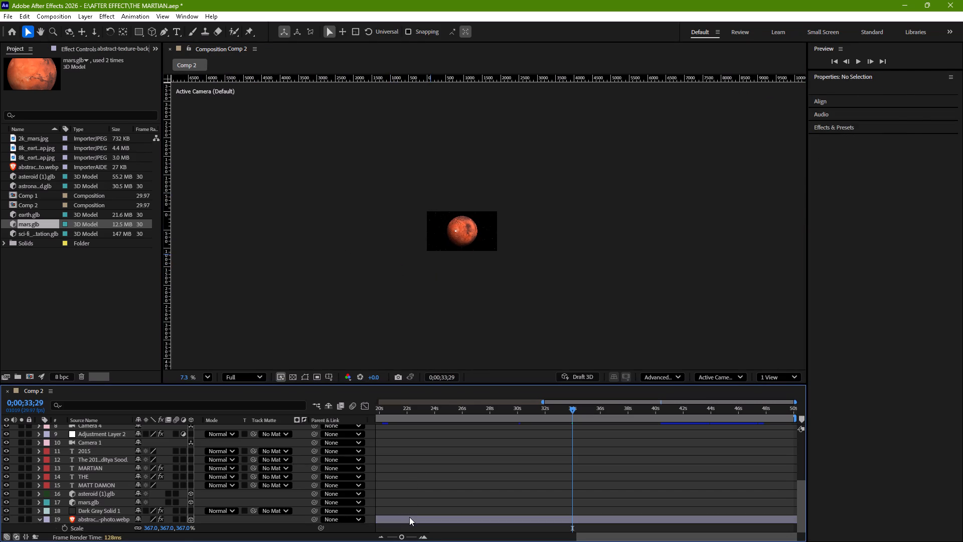
pyautogui.click(410, 517)
pyautogui.moveTo(181, 528); pyautogui.dragTo(192, 528)
# Preview the rotating Mars scene from 0;00;33;29 to check the enlarged background texture.
pyautogui.keyDown('ctrl'); pyautogui.scroll(12, 456, 237); pyautogui.keyUp('ctrl')
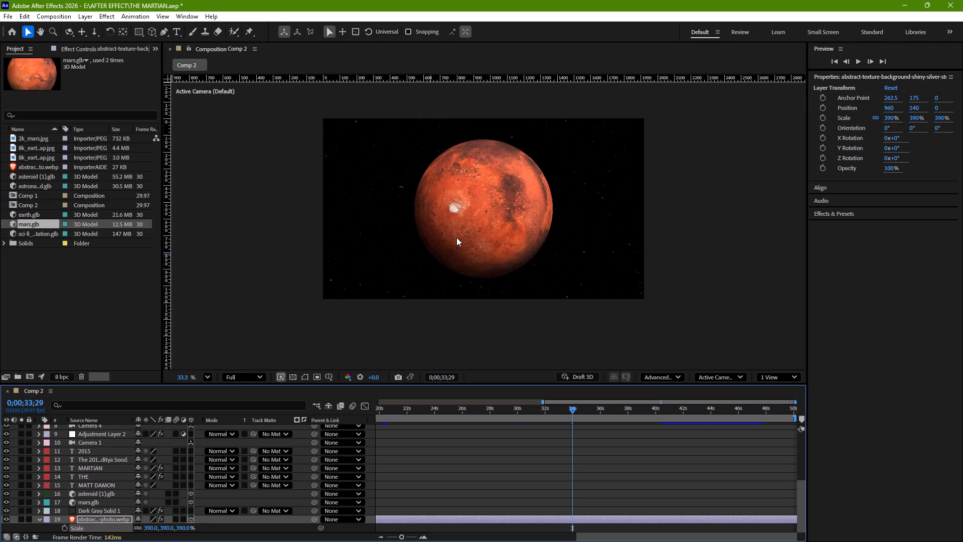
pyautogui.keyDown('ctrl'); pyautogui.scroll(2, 456, 237); pyautogui.keyUp('ctrl')
pyautogui.press('space')
pyautogui.press('space')
pyautogui.press('space')
pyautogui.press('space')
pyautogui.press('space')
pyautogui.press('space')
pyautogui.press('space')
pyautogui.press('space')
pyautogui.press('space')
pyautogui.press('space')
pyautogui.press('space')
pyautogui.press('space')
pyautogui.press('space')
pyautogui.press('space')
pyautogui.press('space')
pyautogui.press('space')
pyautogui.press('space')
pyautogui.press('space')
pyautogui.press('space')
pyautogui.press('space')
pyautogui.moveTo(456, 237); pyautogui.dragTo(446, 254)
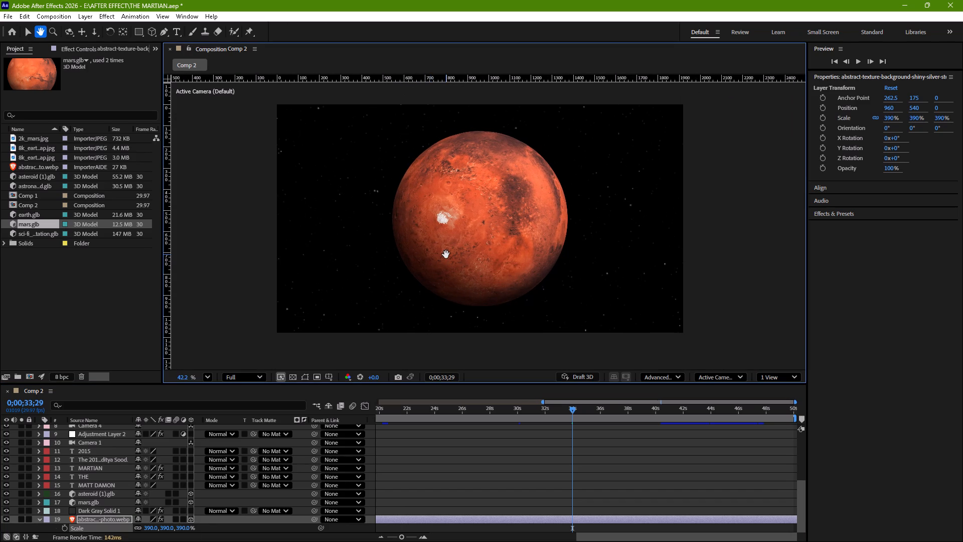
pyautogui.press('space')
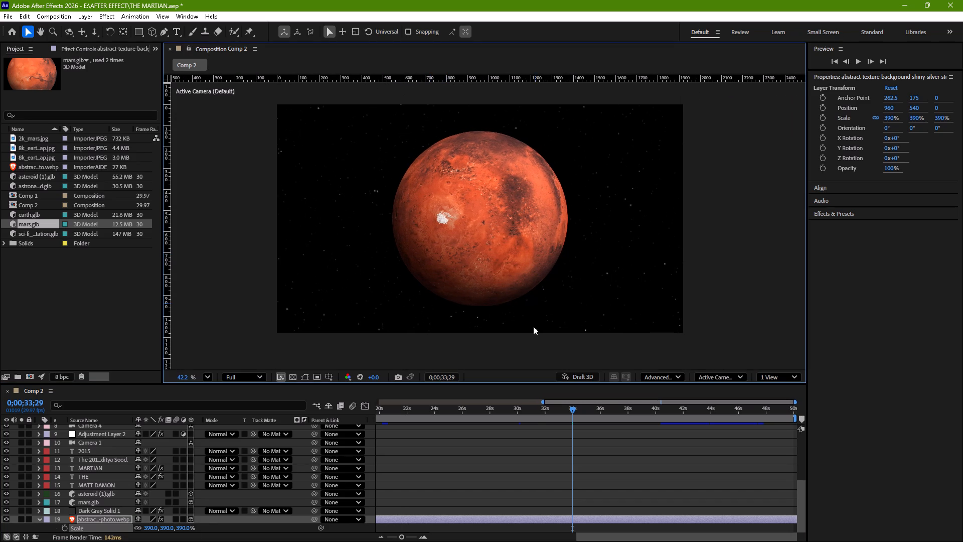
pyautogui.scroll(8, 530, 445)
pyautogui.press('space')
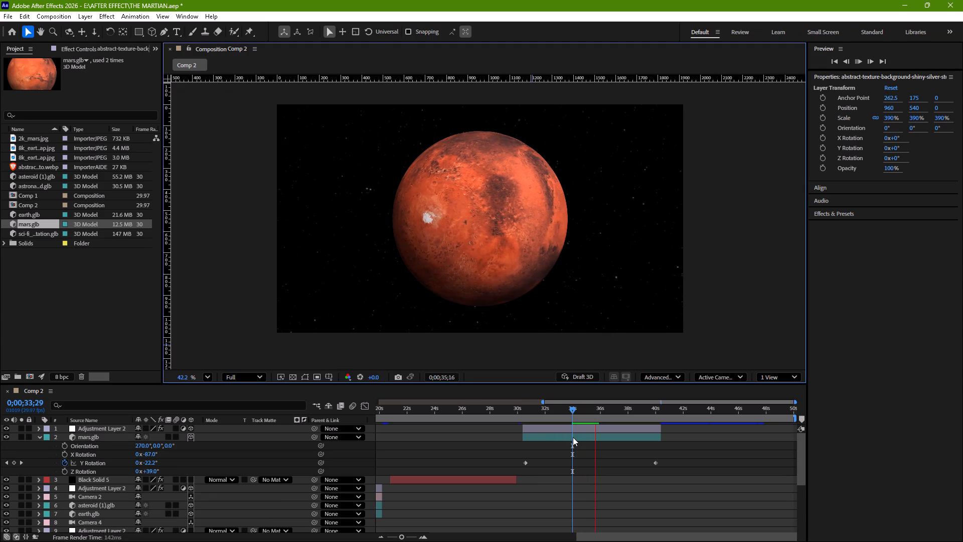
pyautogui.press('space')
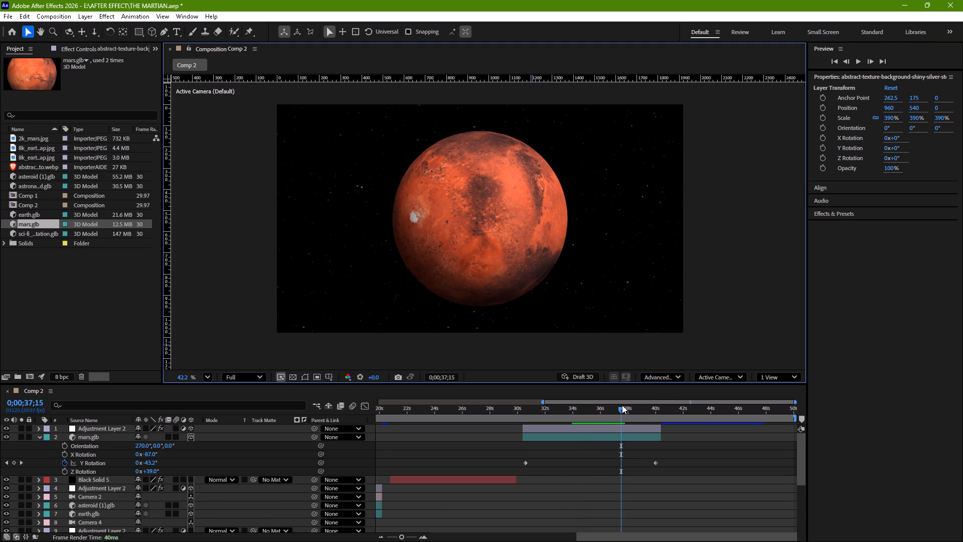
# Add a two-node camera with the 50mm preset to Comp 2, with the current time at 0;00;30;14.
pyautogui.moveTo(622, 408); pyautogui.dragTo(525, 432)
pyautogui.click(534, 432)
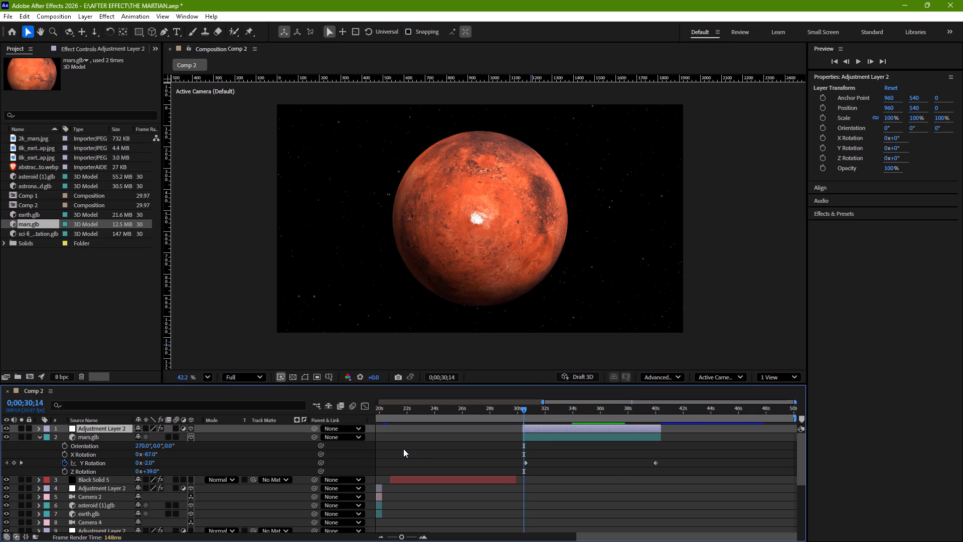
pyautogui.rightClick(403, 449)
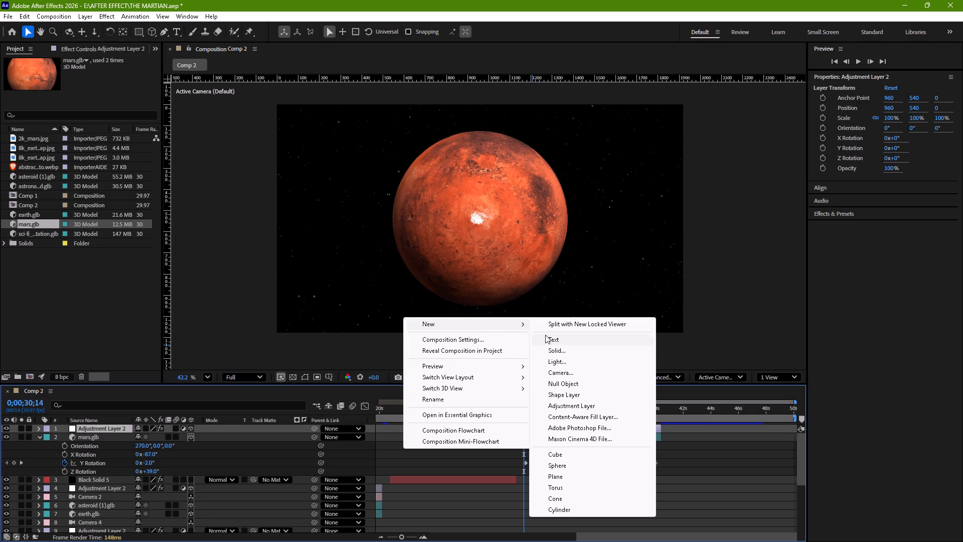
pyautogui.click(579, 370)
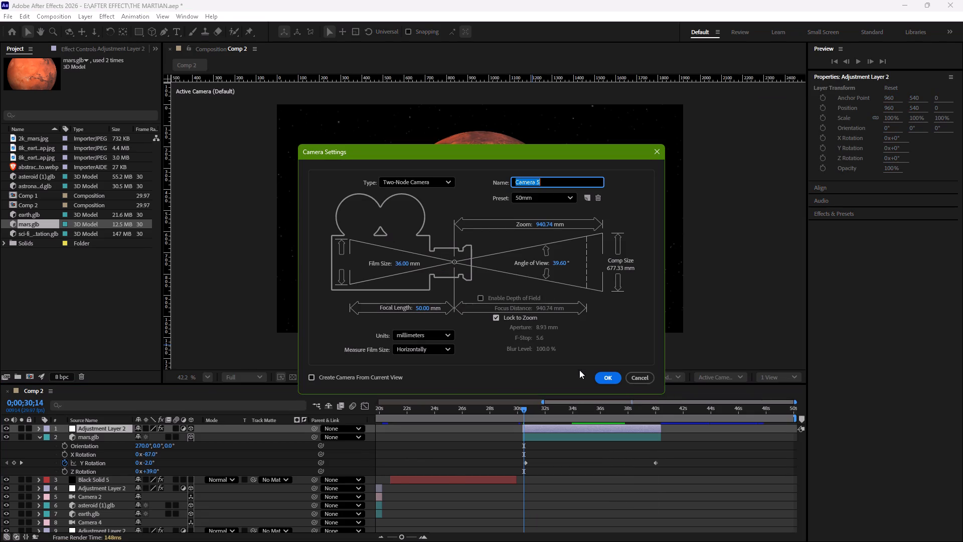
pyautogui.click(607, 375)
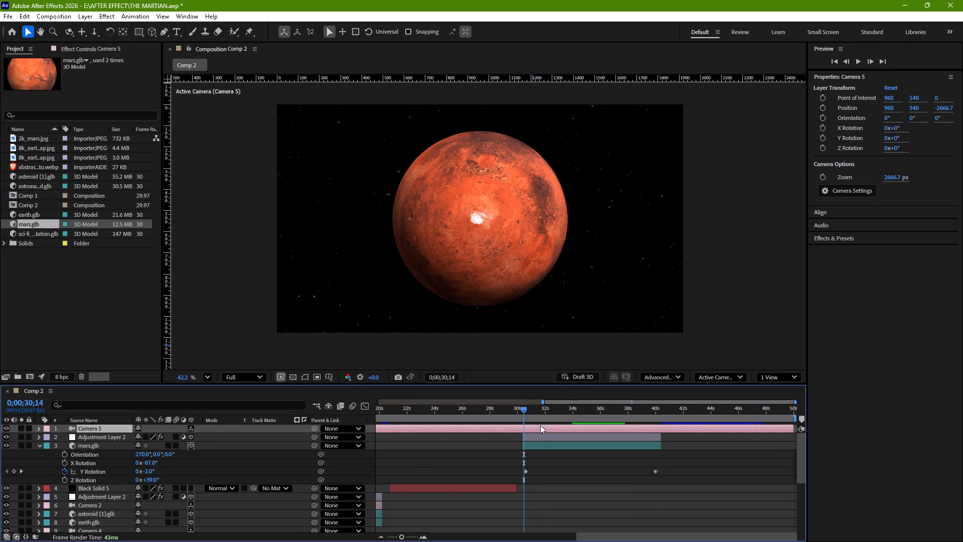
# Collapse the mars.glb layer's properties and show the composition in 2 views.
pyautogui.click(777, 374)
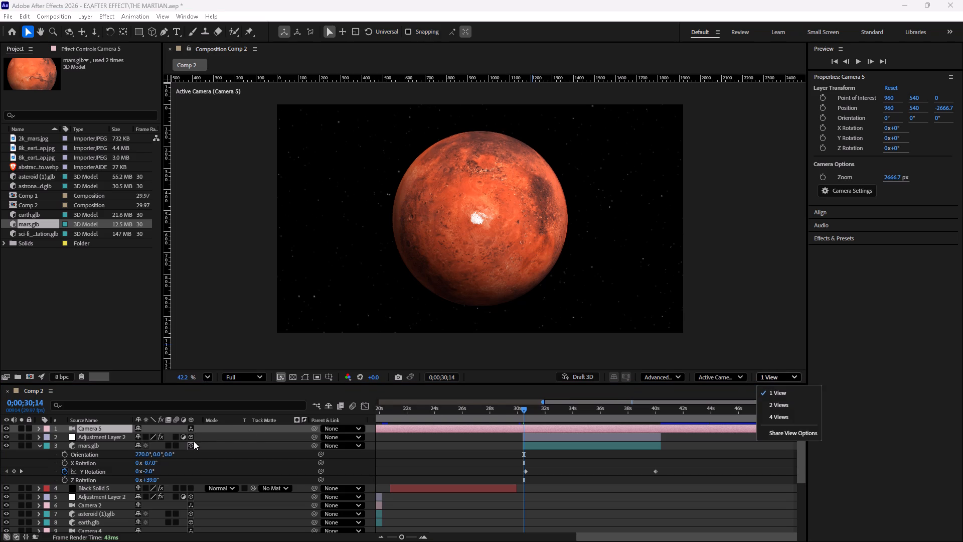
pyautogui.click(39, 446)
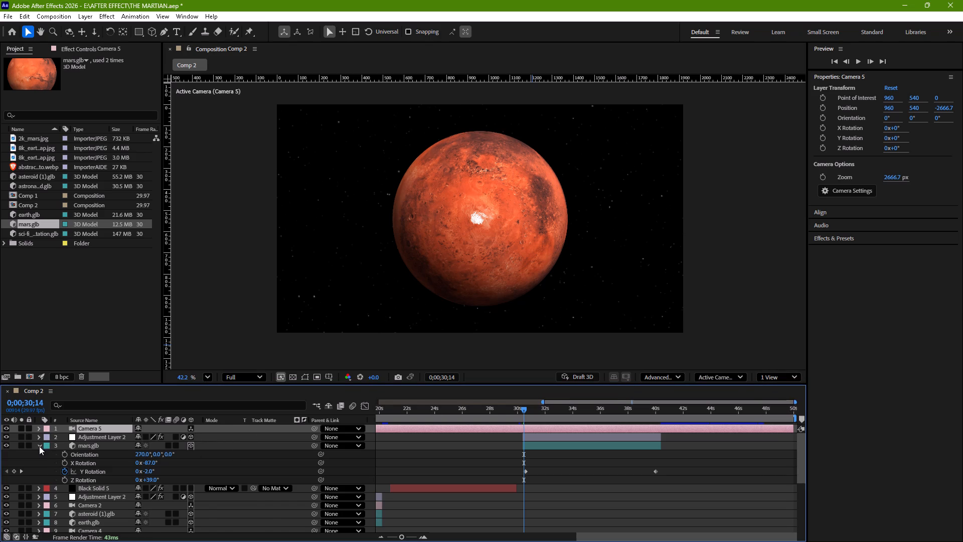
pyautogui.click(593, 428)
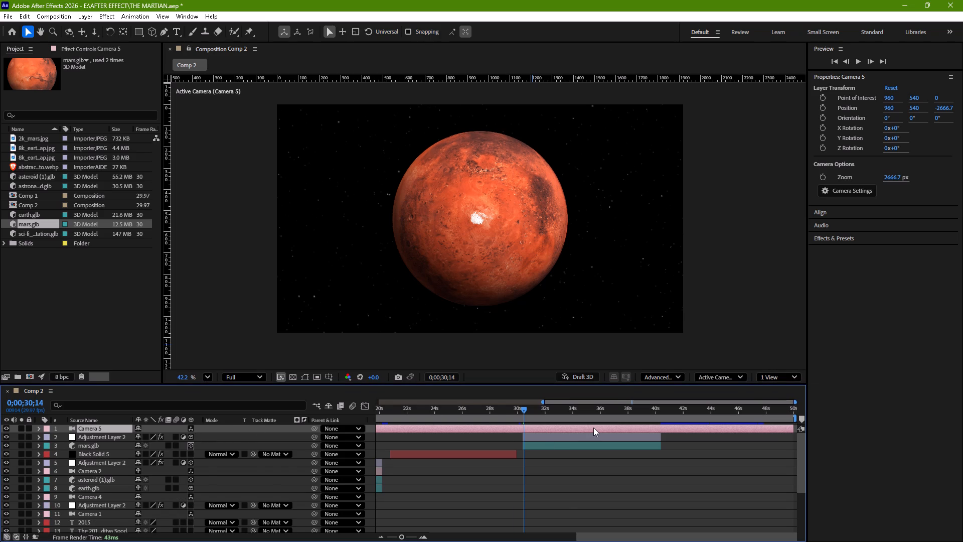
pyautogui.click(794, 373)
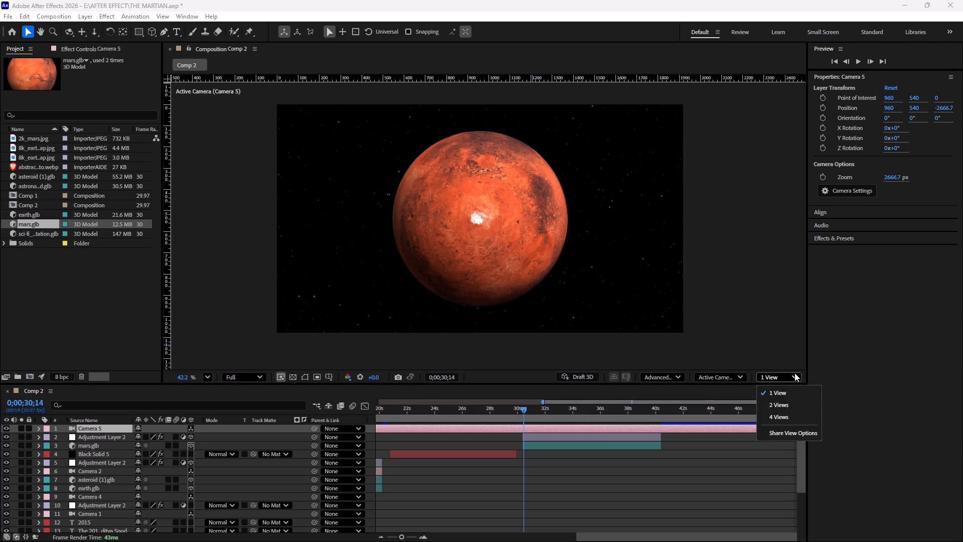
pyautogui.click(790, 402)
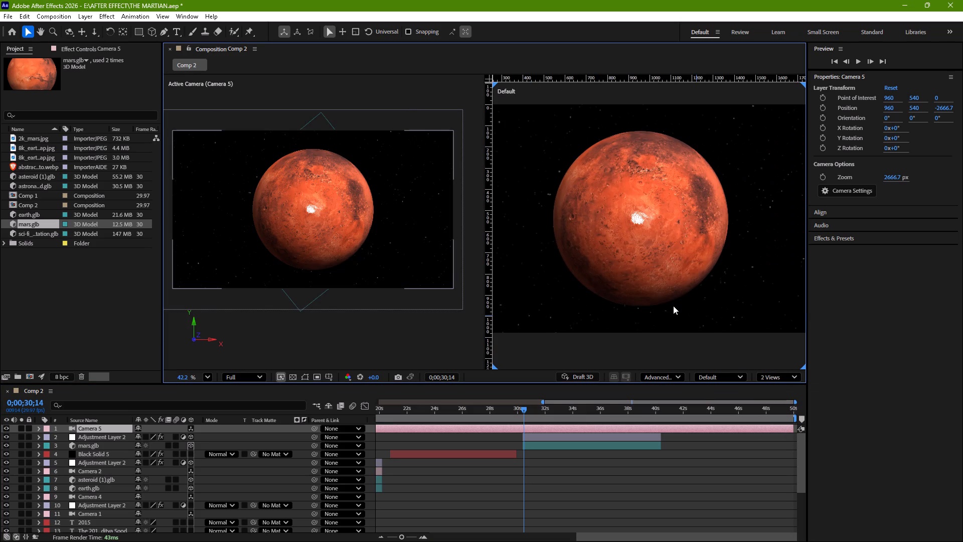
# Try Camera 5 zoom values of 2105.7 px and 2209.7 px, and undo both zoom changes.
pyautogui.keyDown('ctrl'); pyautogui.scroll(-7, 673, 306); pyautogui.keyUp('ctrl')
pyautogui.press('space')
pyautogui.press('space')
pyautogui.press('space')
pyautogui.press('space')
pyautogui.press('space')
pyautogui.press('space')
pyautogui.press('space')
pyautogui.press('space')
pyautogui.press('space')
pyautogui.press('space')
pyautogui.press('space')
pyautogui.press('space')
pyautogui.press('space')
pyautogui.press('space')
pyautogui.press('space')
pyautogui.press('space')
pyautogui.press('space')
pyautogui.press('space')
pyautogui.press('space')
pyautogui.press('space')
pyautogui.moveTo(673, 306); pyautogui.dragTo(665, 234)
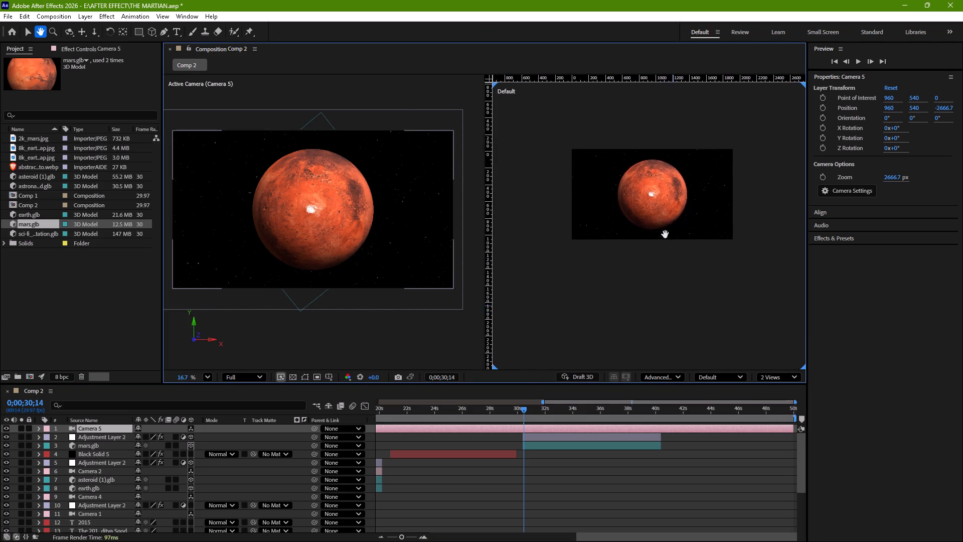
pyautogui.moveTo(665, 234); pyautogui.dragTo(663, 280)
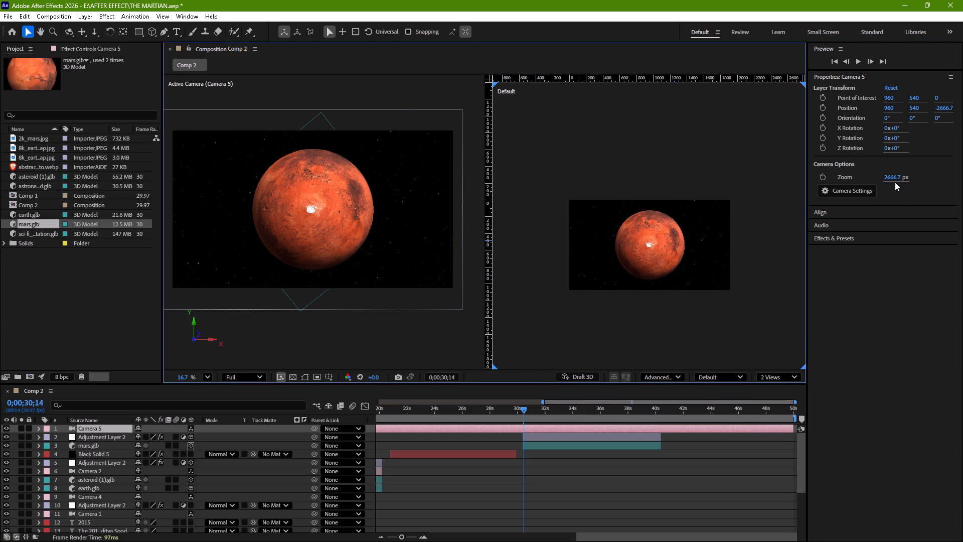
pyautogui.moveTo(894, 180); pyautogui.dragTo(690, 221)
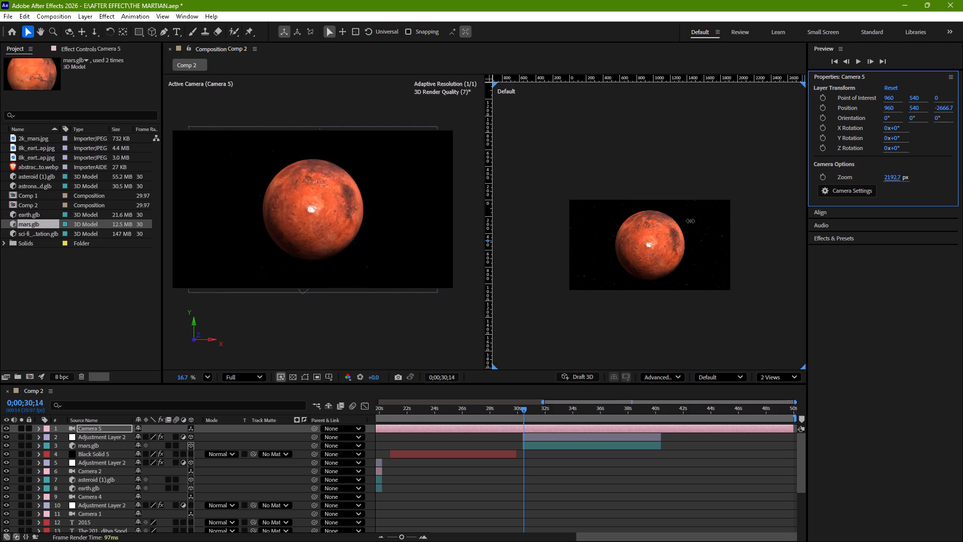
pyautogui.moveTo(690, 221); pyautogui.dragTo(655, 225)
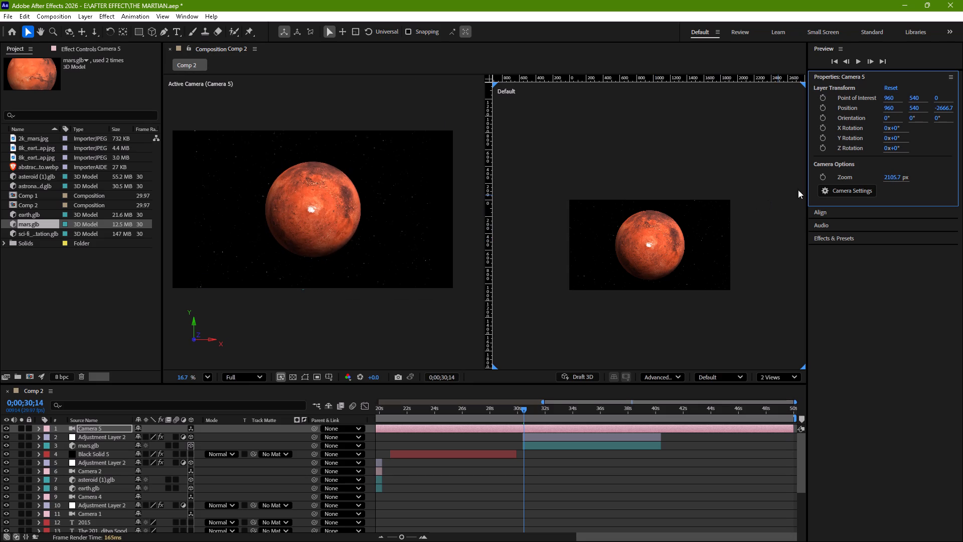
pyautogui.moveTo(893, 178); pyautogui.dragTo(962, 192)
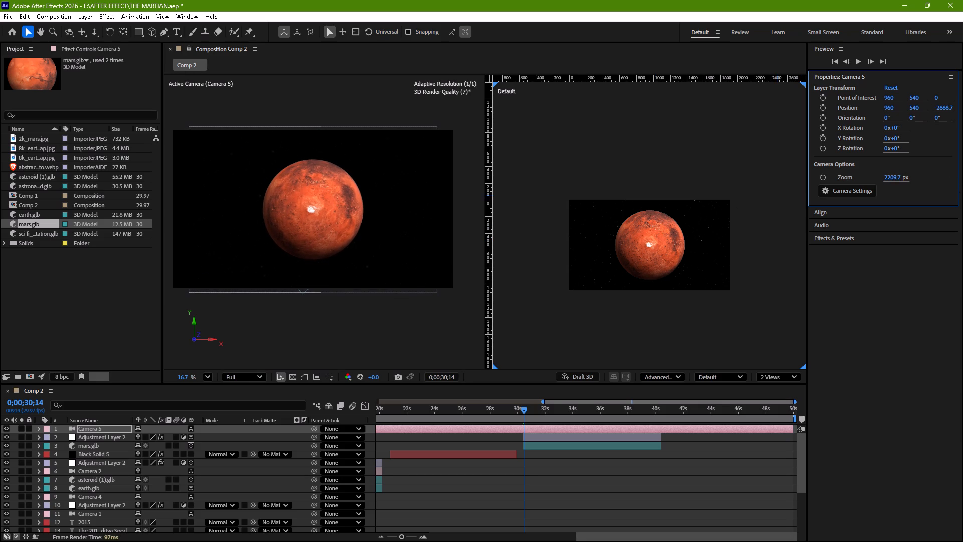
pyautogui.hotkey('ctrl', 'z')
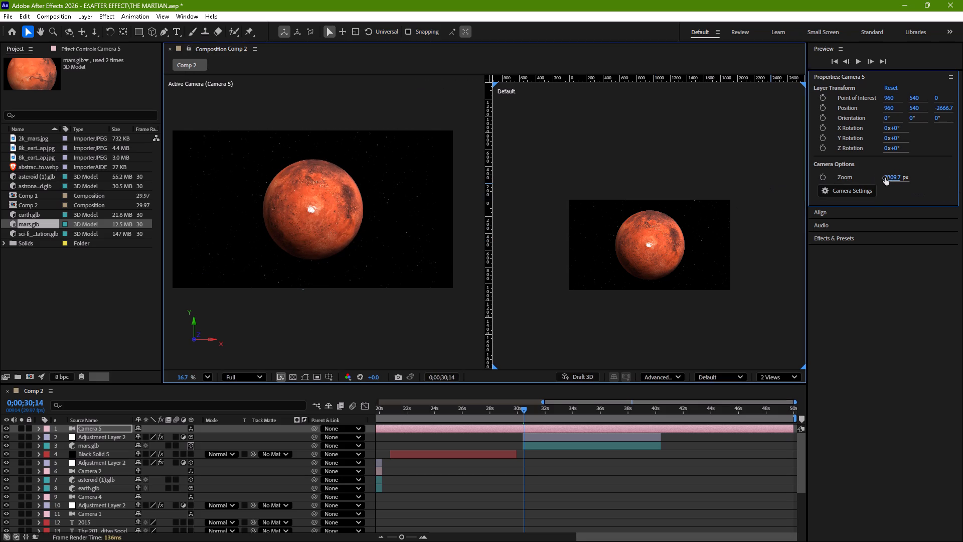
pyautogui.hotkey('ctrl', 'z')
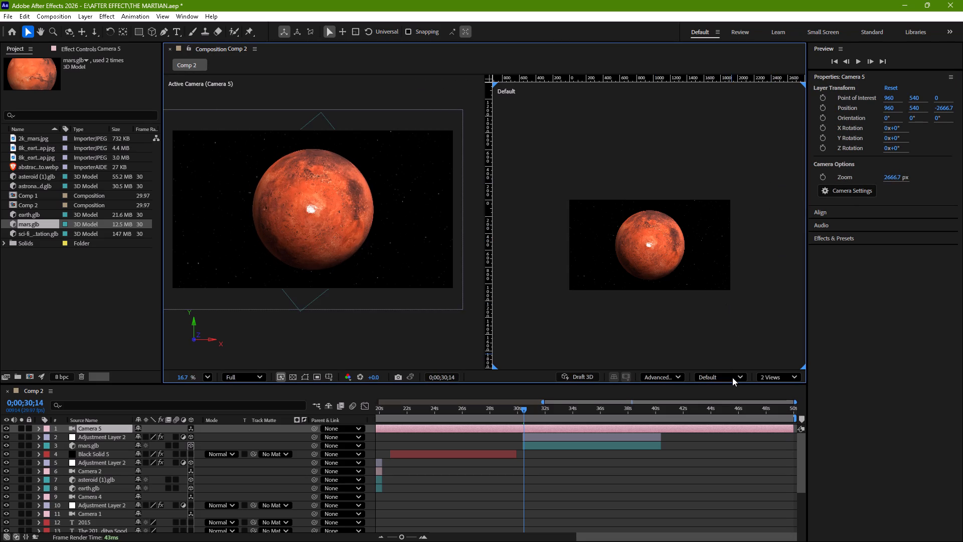
# Set the second composition view to look through Camera 5.
pyautogui.click(729, 375)
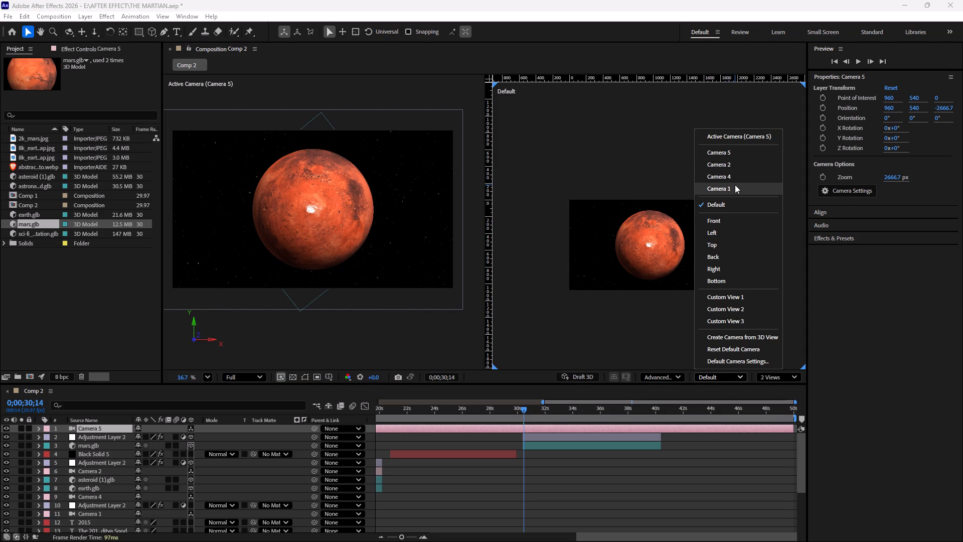
pyautogui.click(734, 155)
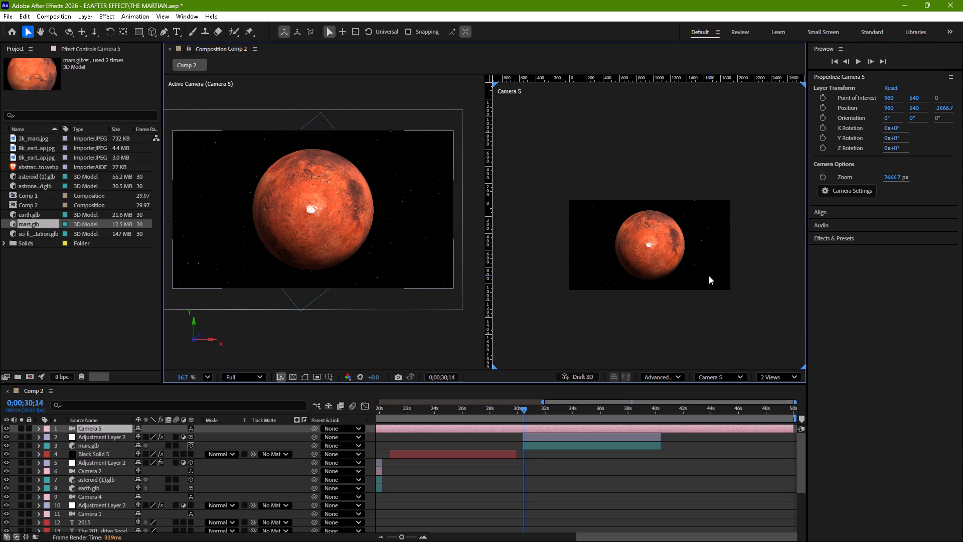
pyautogui.keyDown('ctrl'); pyautogui.scroll(-5, 709, 276); pyautogui.keyUp('ctrl')
pyautogui.keyDown('ctrl'); pyautogui.scroll(7, 709, 276); pyautogui.keyUp('ctrl')
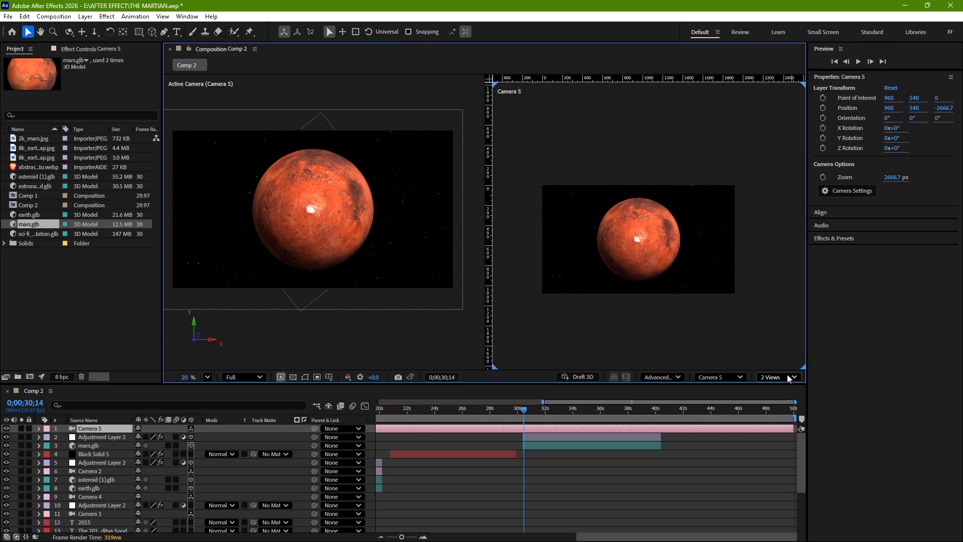
# Inspect the Mars scene from the Top in the second view, and return that view to Camera 5.
pyautogui.click(739, 375)
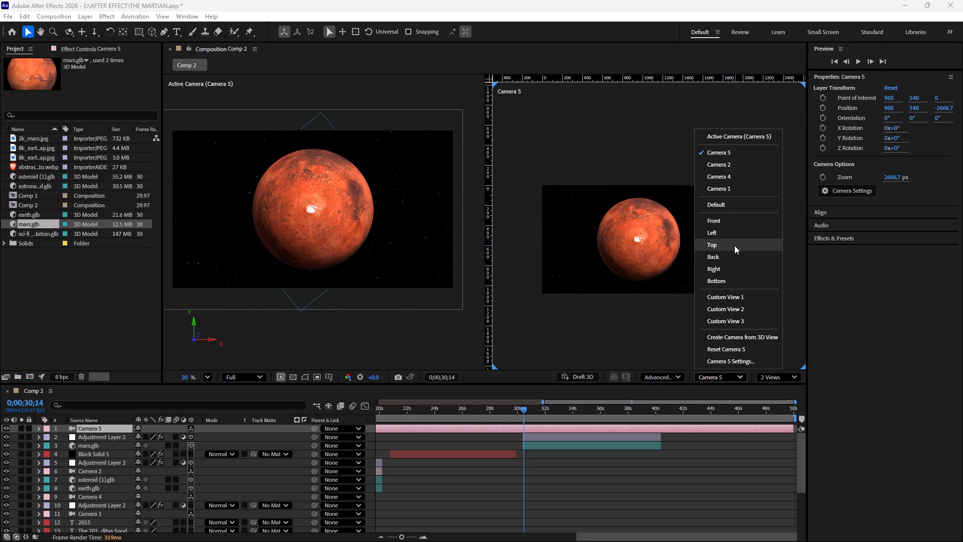
pyautogui.click(734, 245)
pyautogui.keyDown('ctrl'); pyautogui.scroll(-3, 691, 281); pyautogui.keyUp('ctrl')
pyautogui.press('space')
pyautogui.press('space')
pyautogui.press('space')
pyautogui.press('space')
pyautogui.press('space')
pyautogui.press('space')
pyautogui.press('space')
pyautogui.press('space')
pyautogui.press('space')
pyautogui.press('space')
pyautogui.press('space')
pyautogui.press('space')
pyautogui.press('space')
pyautogui.press('space')
pyautogui.press('space')
pyautogui.press('space')
pyautogui.press('space')
pyautogui.press('space')
pyautogui.press('space')
pyautogui.press('space')
pyautogui.moveTo(691, 281); pyautogui.dragTo(682, 275)
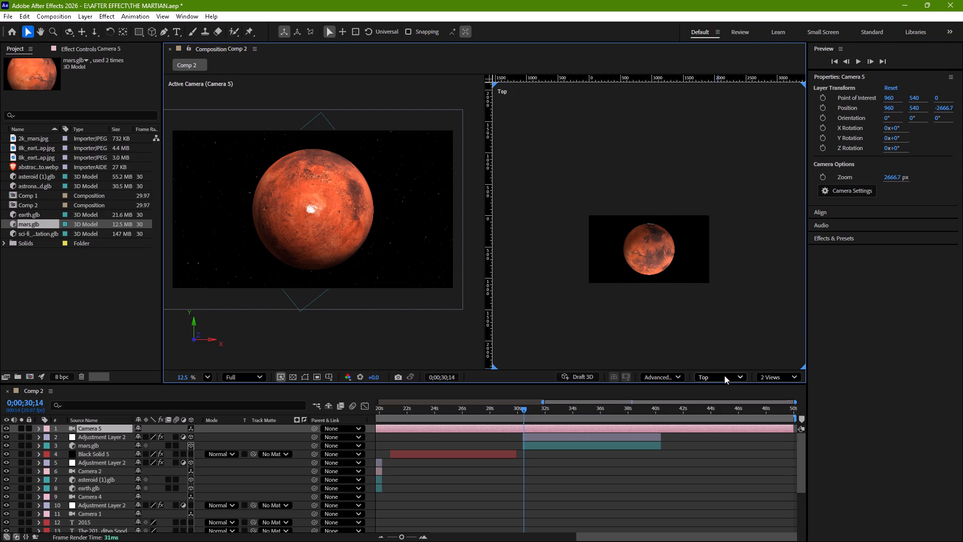
pyautogui.click(724, 375)
pyautogui.click(732, 154)
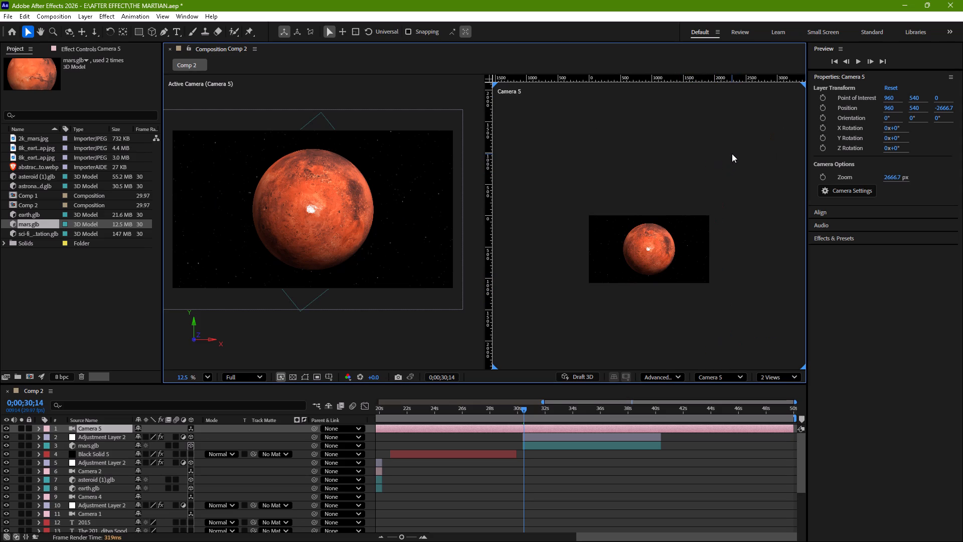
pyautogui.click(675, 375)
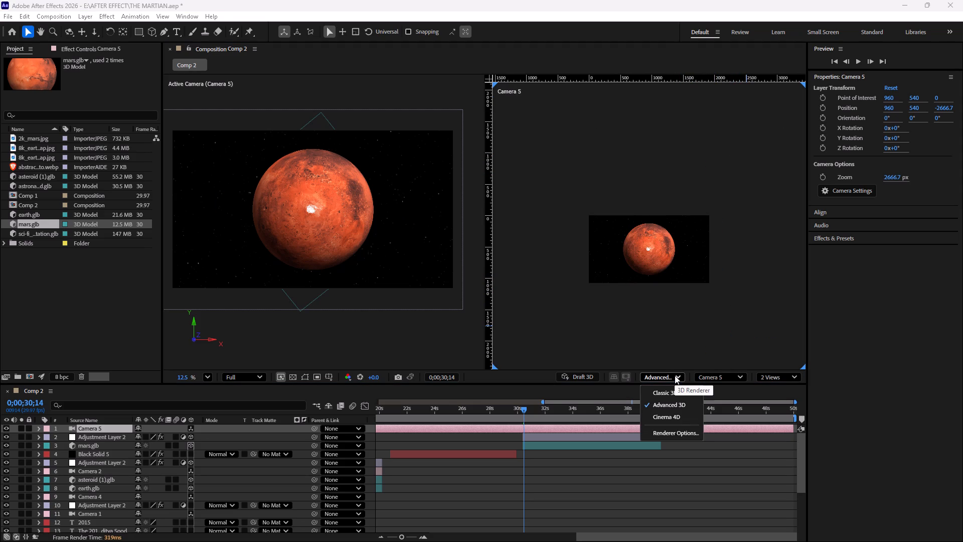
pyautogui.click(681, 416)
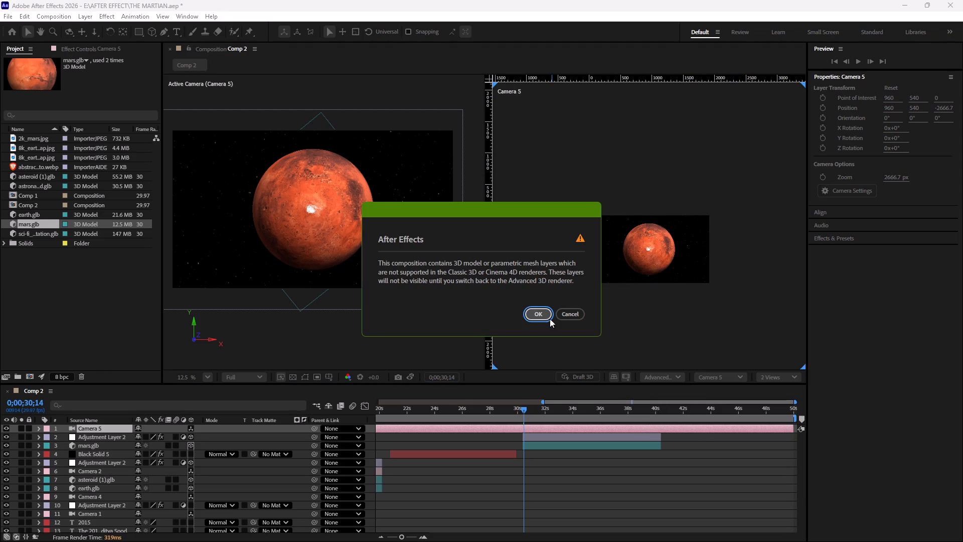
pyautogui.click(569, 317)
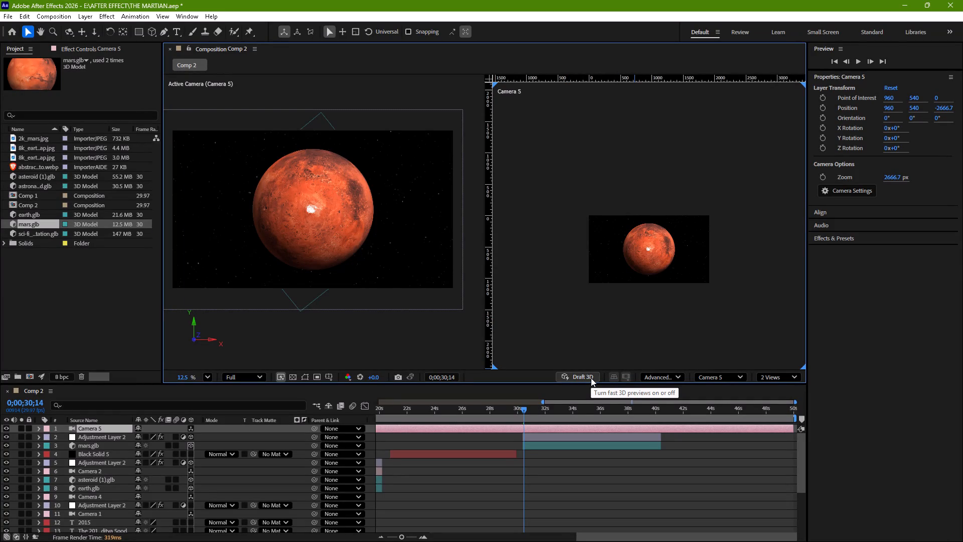
# Turn Black Solid 5, the lower Adjustment Layer 2, the five title text layers and Dark Gray Solid 1 into 3D layers.
pyautogui.click(190, 452)
pyautogui.click(555, 317)
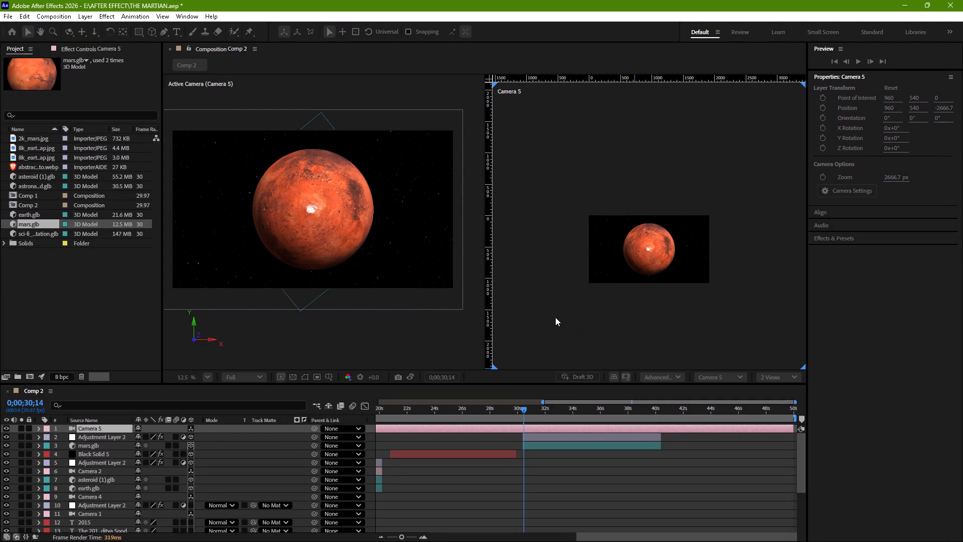
pyautogui.scroll(-1, 249, 486)
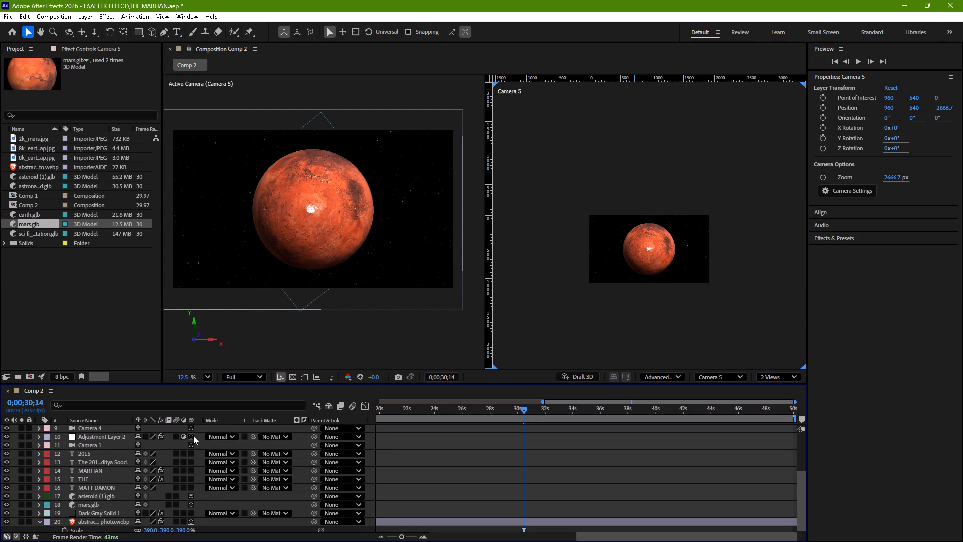
pyautogui.moveTo(193, 436); pyautogui.dragTo(195, 536)
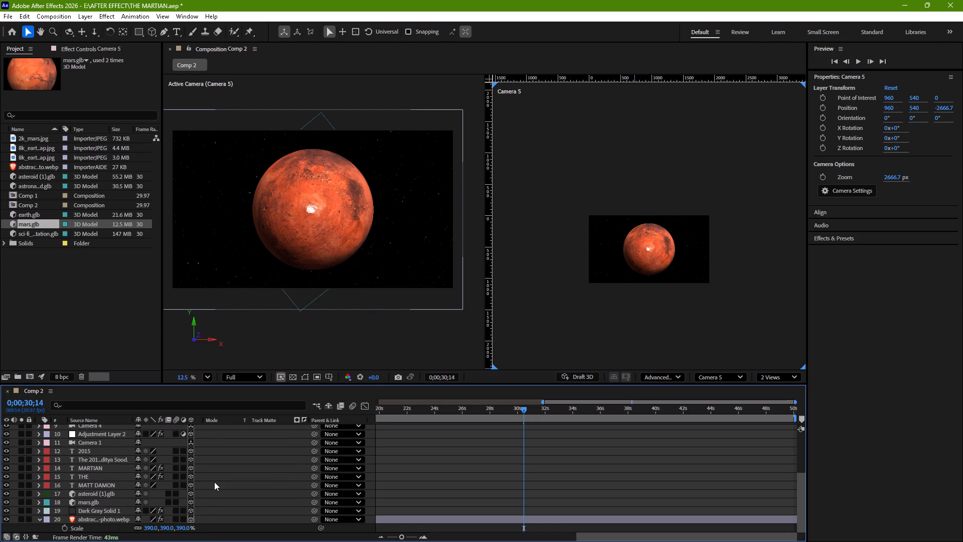
pyautogui.scroll(-4, 215, 481)
pyautogui.scroll(6, 215, 481)
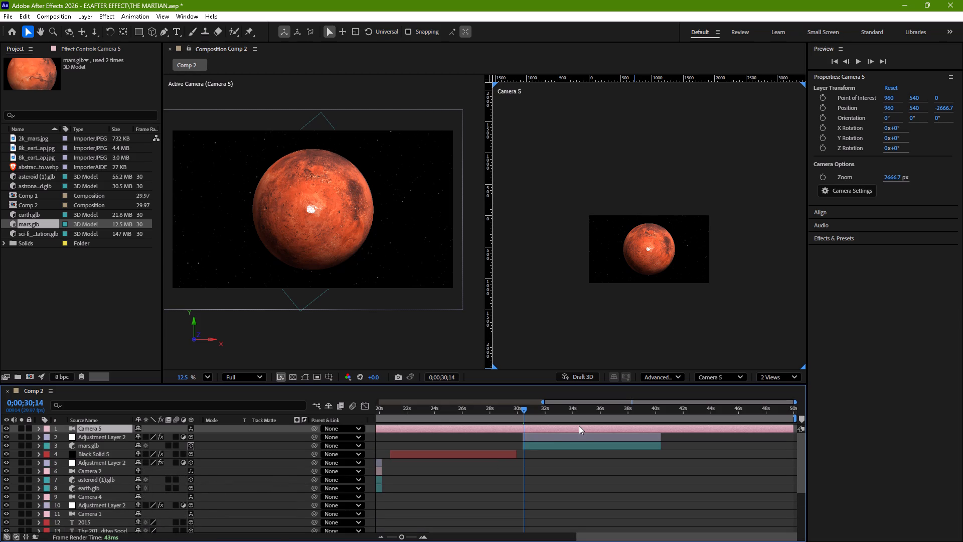
# Compare the Mars scene from the Top, Bottom and Active Camera in the second view, resetting the Top camera, and return to Camera 5.
pyautogui.click(579, 426)
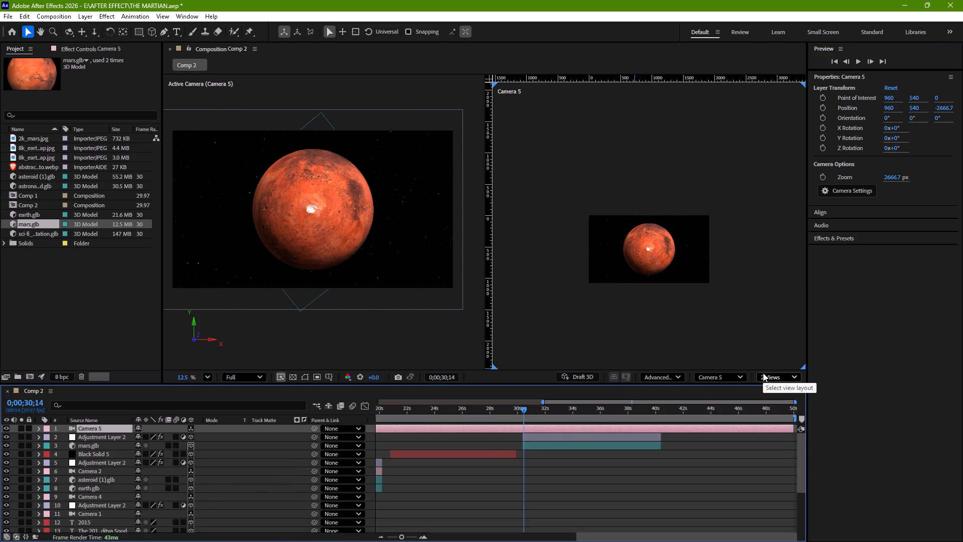
pyautogui.click(763, 373)
pyautogui.click(740, 379)
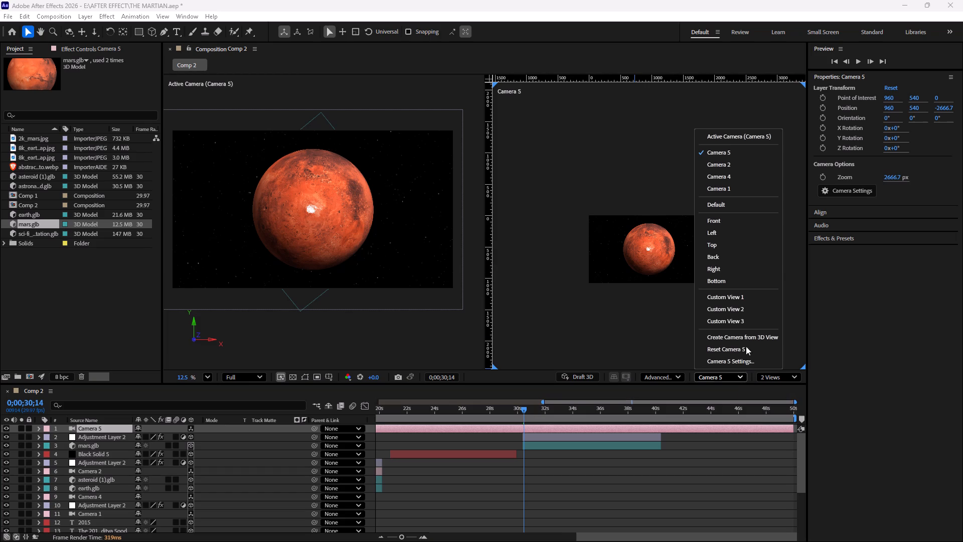
pyautogui.click(743, 250)
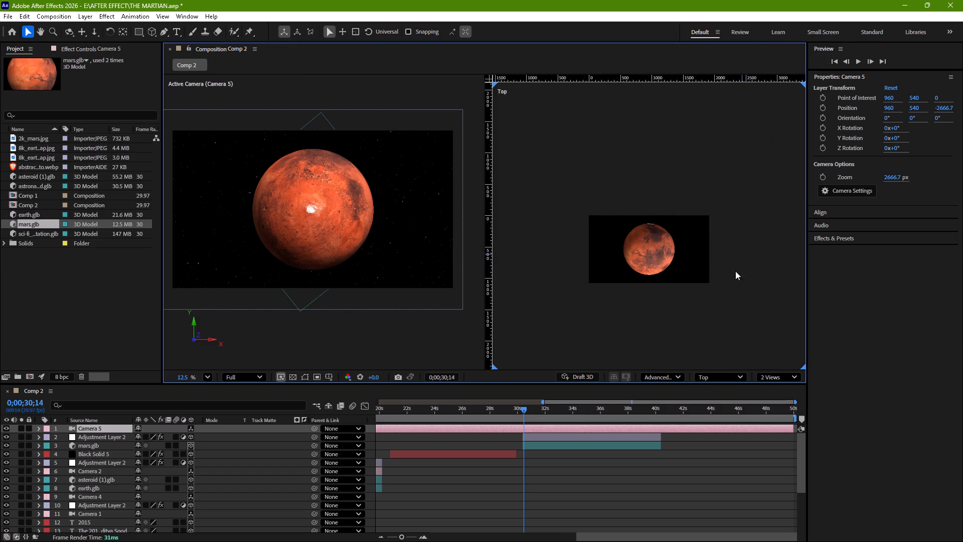
pyautogui.click(714, 375)
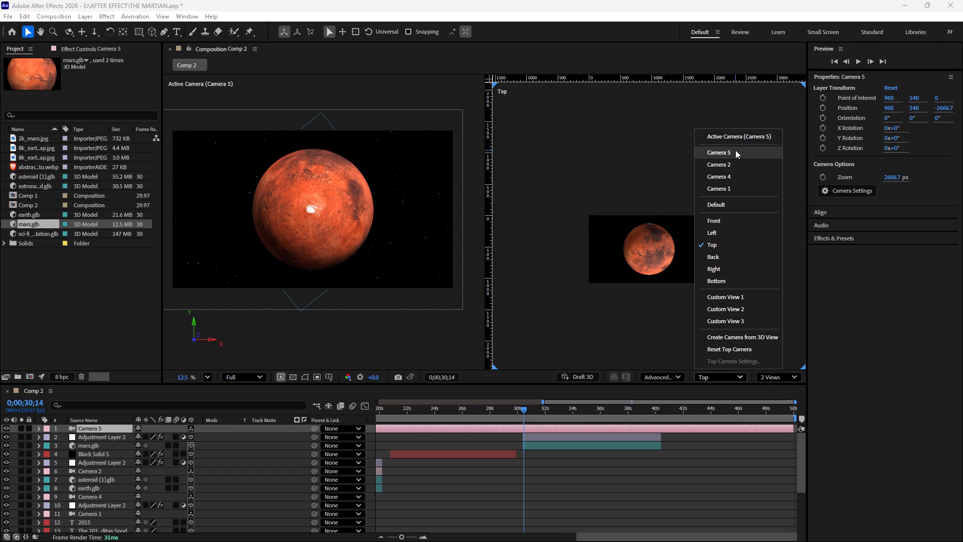
pyautogui.click(729, 353)
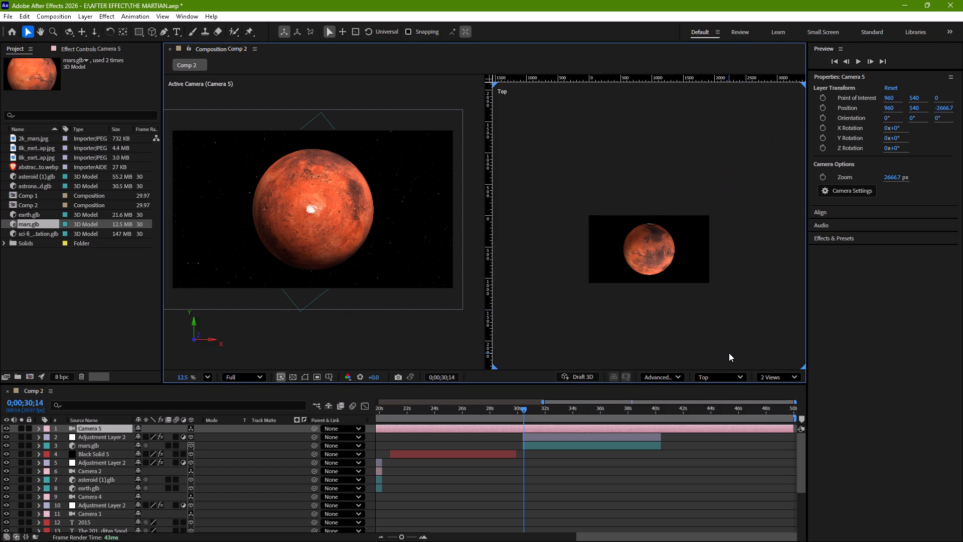
pyautogui.click(729, 376)
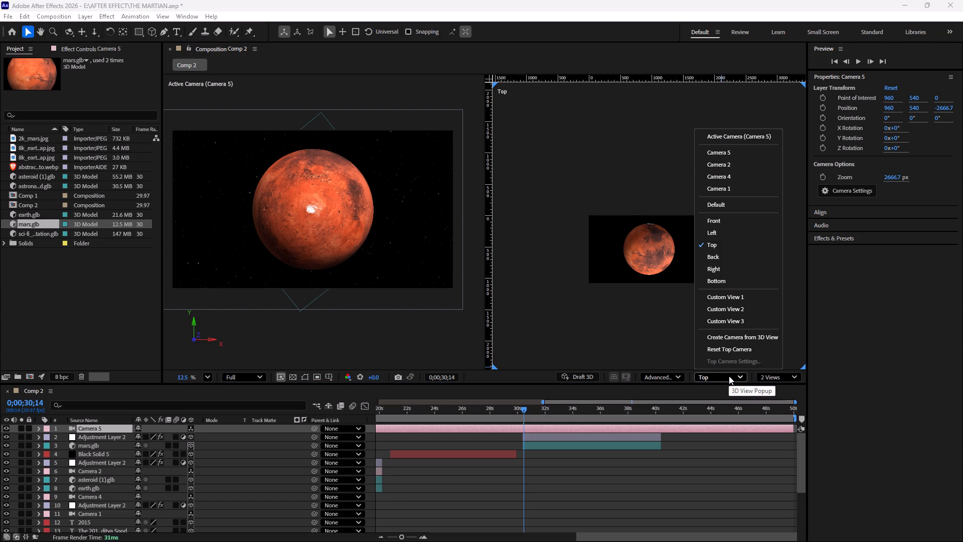
pyautogui.click(742, 350)
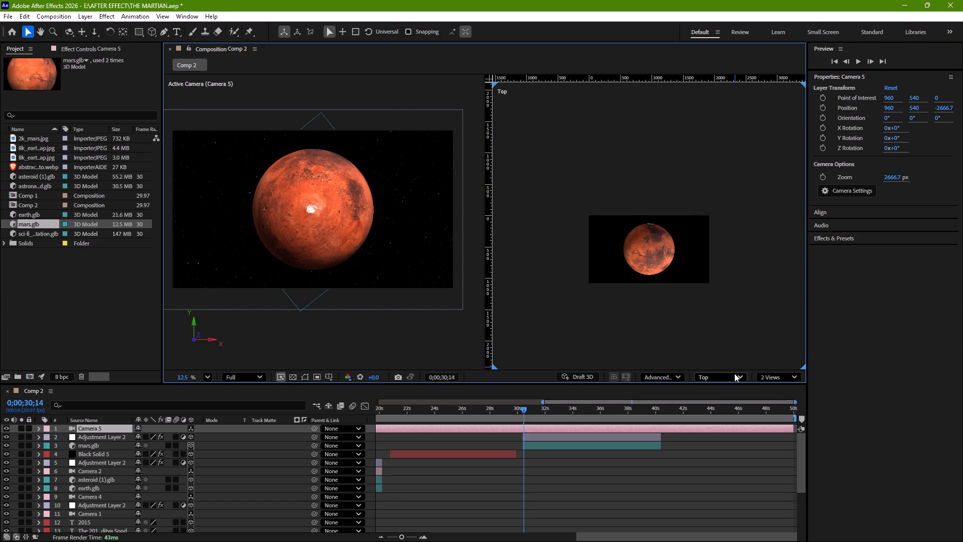
pyautogui.click(734, 373)
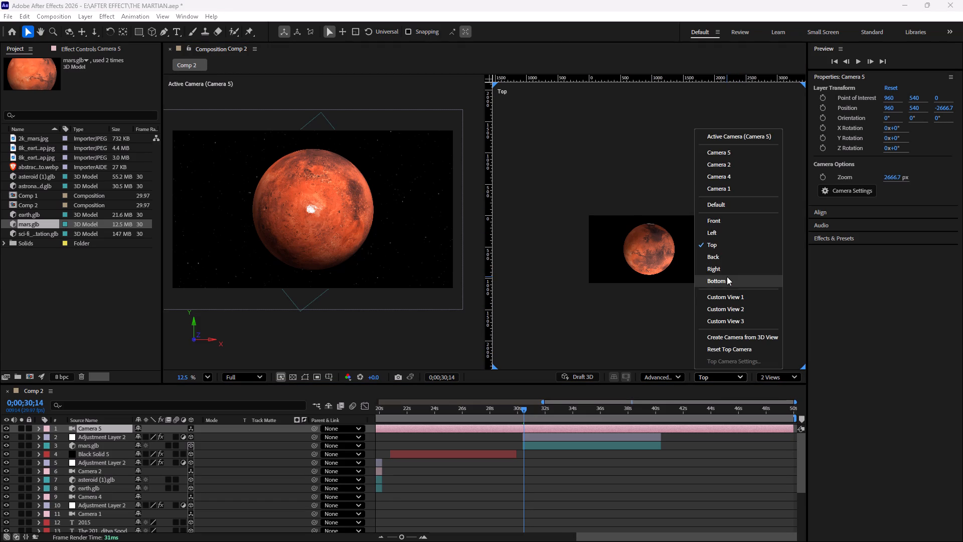
pyautogui.click(727, 277)
pyautogui.click(732, 374)
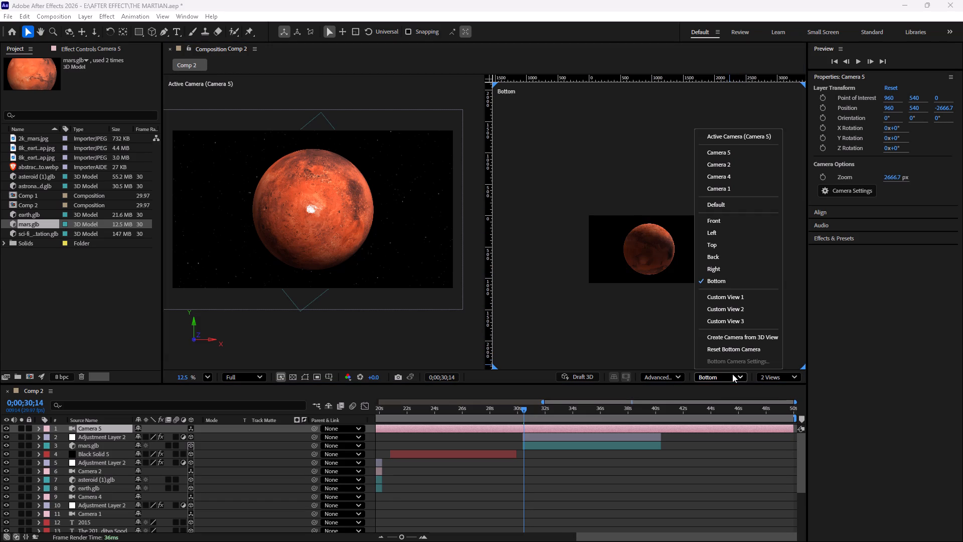
pyautogui.click(734, 150)
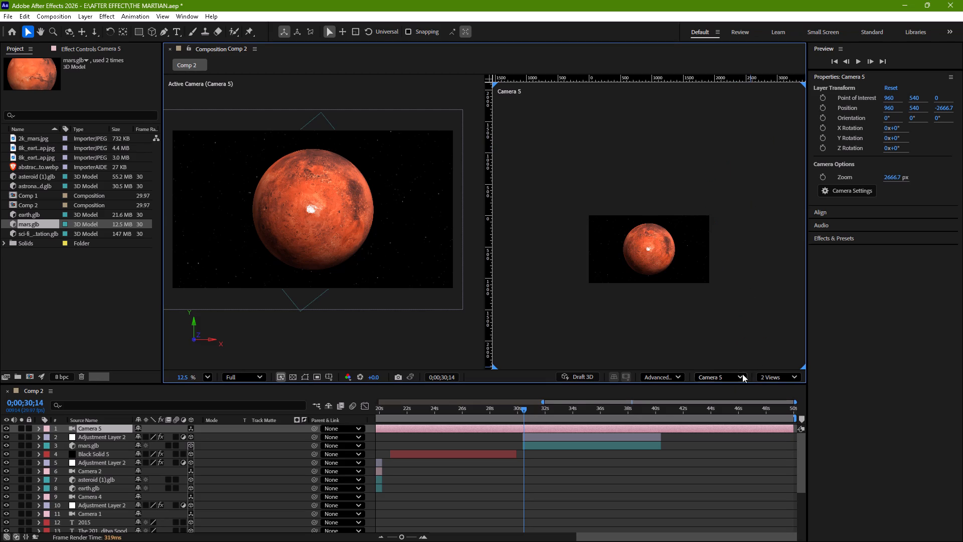
pyautogui.click(741, 374)
pyautogui.click(749, 137)
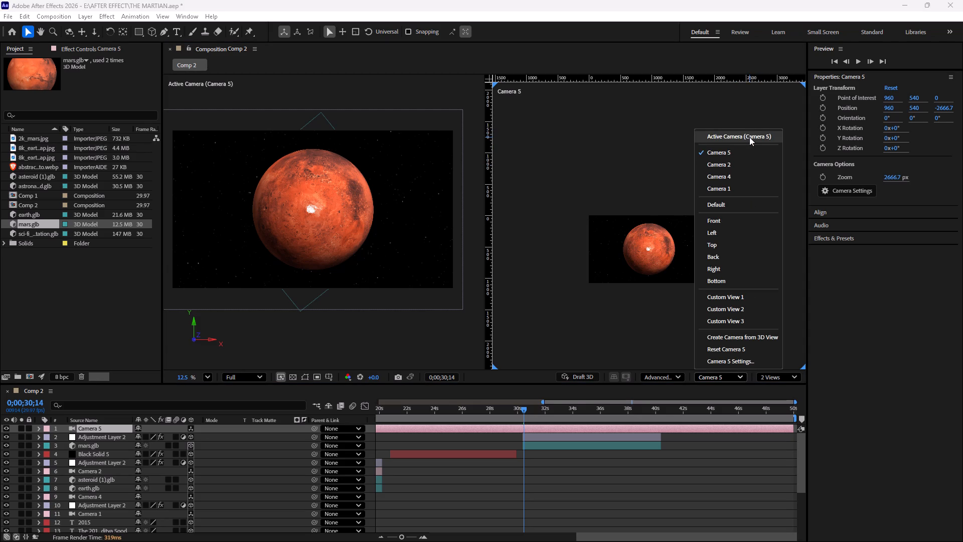
pyautogui.click(725, 378)
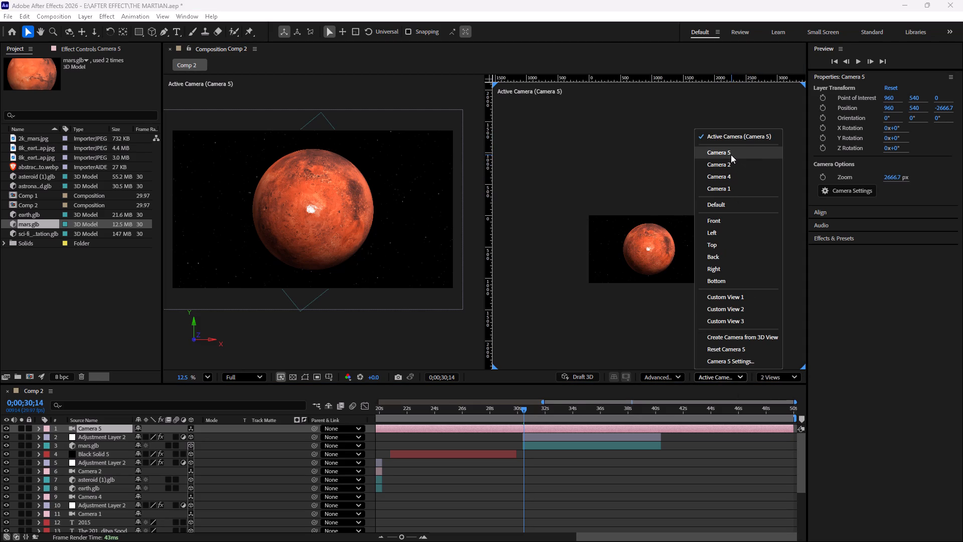
pyautogui.click(731, 155)
# Switch the composition display to the 1 View layout, with the Mars frame enlarged to 37.5% and centred.
pyautogui.click(782, 373)
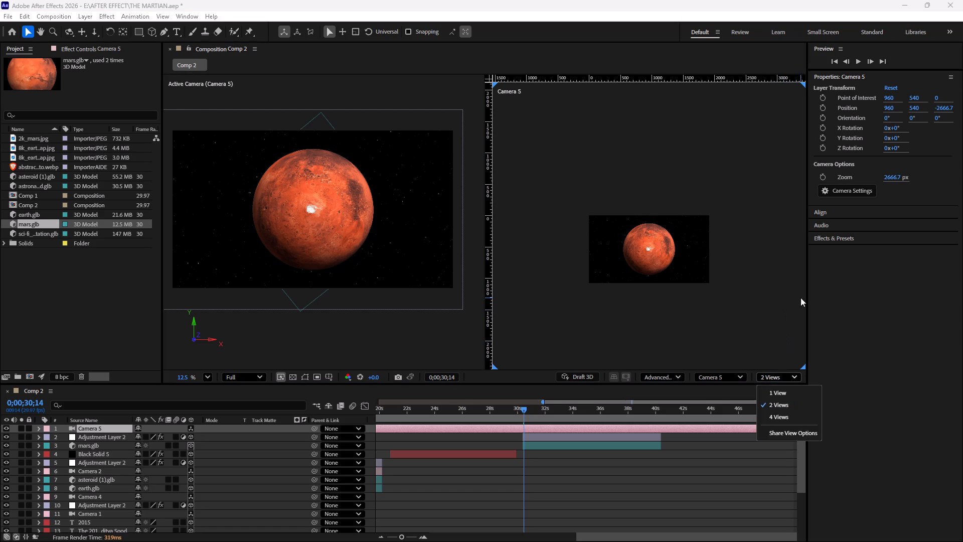
pyautogui.click(785, 391)
pyautogui.keyDown('ctrl'); pyautogui.scroll(7, 603, 313); pyautogui.keyUp('ctrl')
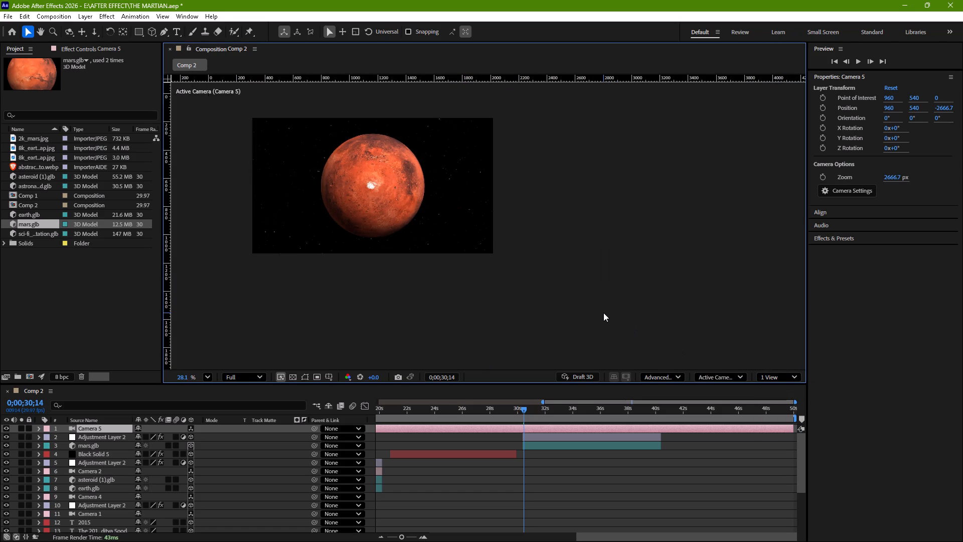
pyautogui.press('space')
pyautogui.press('space')
pyautogui.press('space')
pyautogui.press('space')
pyautogui.press('space')
pyautogui.press('space')
pyautogui.press('space')
pyautogui.press('space')
pyautogui.press('space')
pyautogui.press('space')
pyautogui.press('space')
pyautogui.press('space')
pyautogui.press('space')
pyautogui.press('space')
pyautogui.press('space')
pyautogui.press('space')
pyautogui.press('space')
pyautogui.press('space')
pyautogui.press('space')
pyautogui.press('space')
pyautogui.moveTo(427, 237); pyautogui.dragTo(480, 299)
pyautogui.keyDown('ctrl'); pyautogui.scroll(2, 480, 299); pyautogui.keyUp('ctrl')
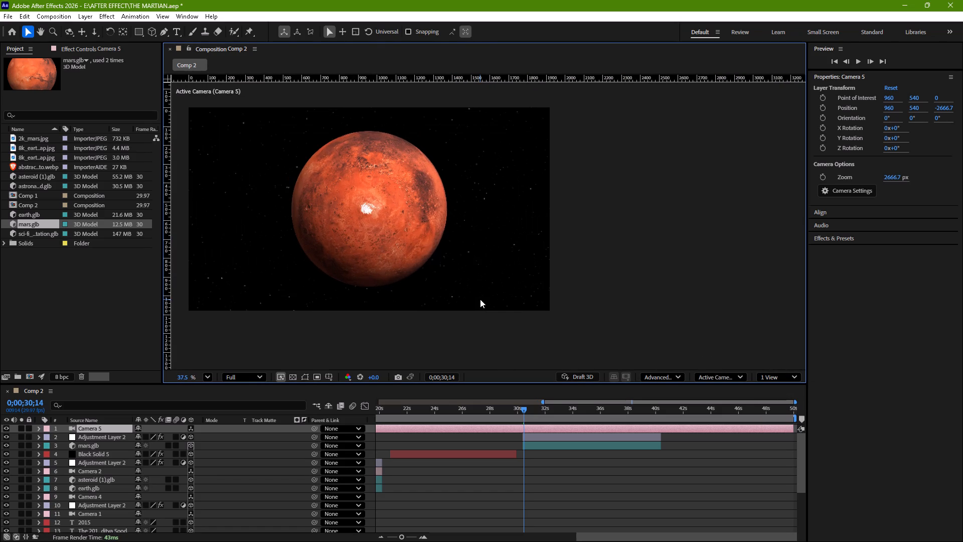
pyautogui.press('space')
pyautogui.press('space')
pyautogui.press('space')
pyautogui.press('space')
pyautogui.press('space')
pyautogui.press('space')
pyautogui.press('space')
pyautogui.press('space')
pyautogui.press('space')
pyautogui.press('space')
pyautogui.press('space')
pyautogui.press('space')
pyautogui.press('space')
pyautogui.press('space')
pyautogui.moveTo(480, 299); pyautogui.dragTo(521, 321)
pyautogui.press('space')
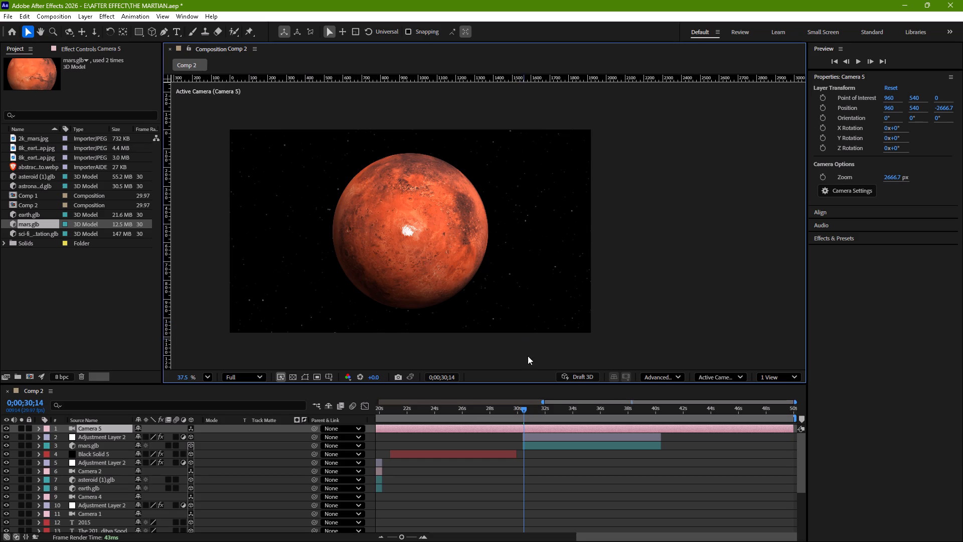
# Preview the rotating Mars scene from 0;00;30;14 past its end, and return the playhead to 0;00;30;14.
pyautogui.press('space')
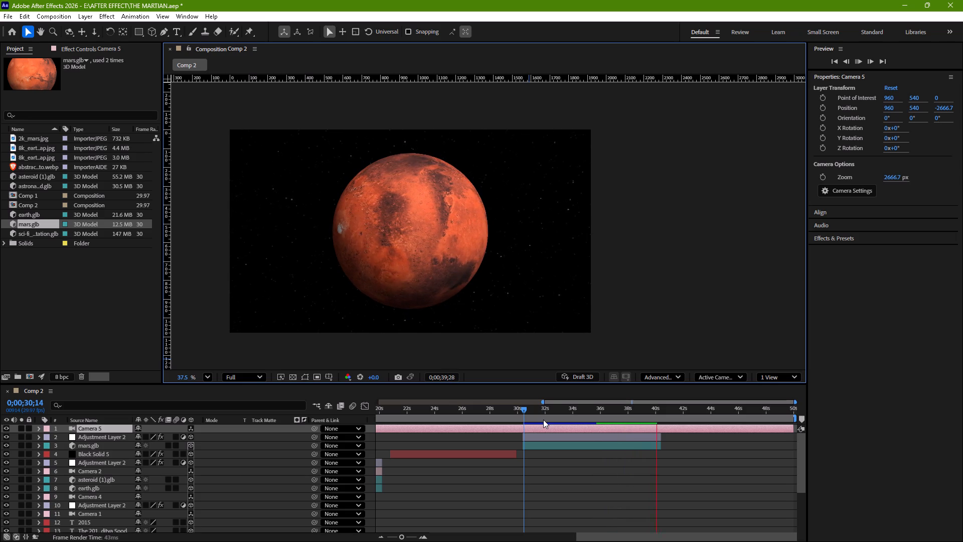
pyautogui.press('space')
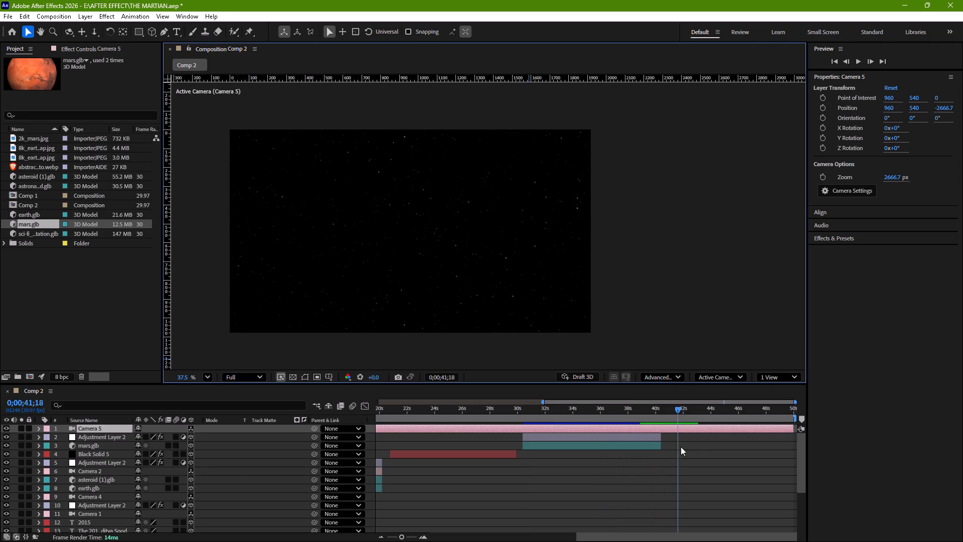
pyautogui.moveTo(679, 409); pyautogui.dragTo(616, 419)
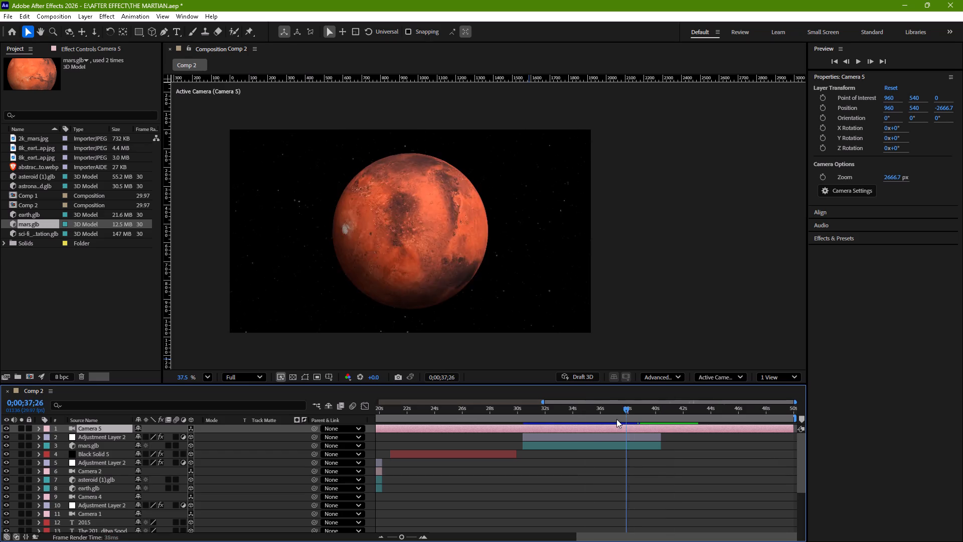
pyautogui.moveTo(616, 419); pyautogui.dragTo(525, 442)
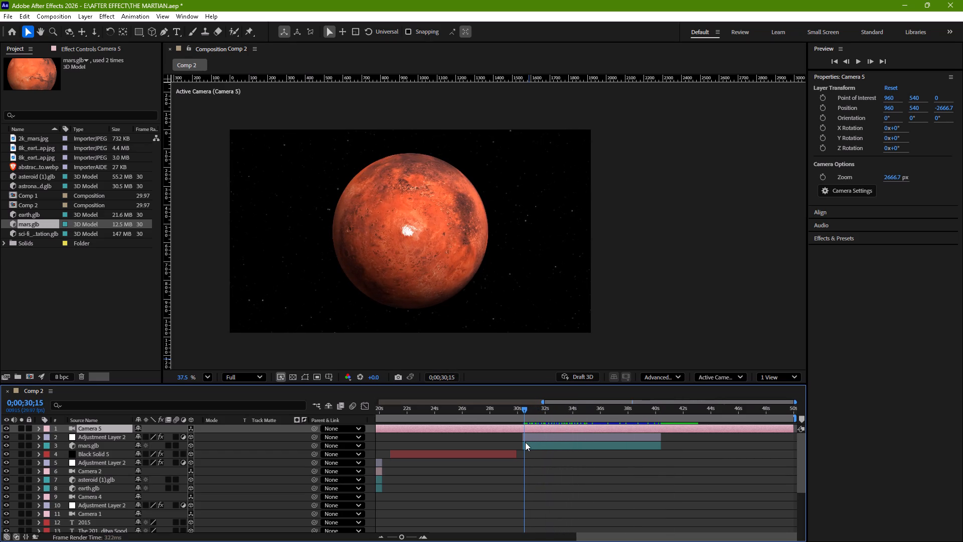
pyautogui.moveTo(525, 442); pyautogui.dragTo(525, 443)
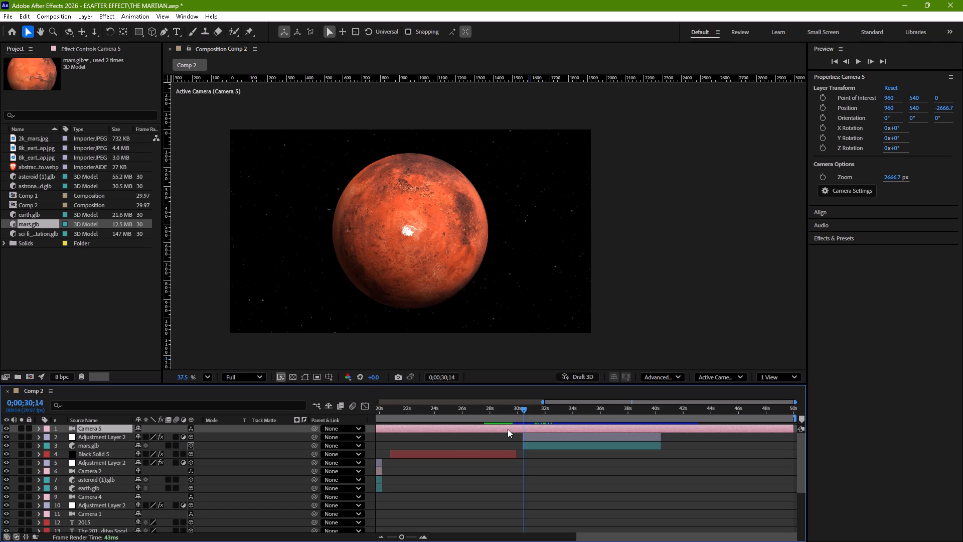
# Delete the Camera 5 layer from Comp 2.
pyautogui.click(508, 429)
pyautogui.press('Delete')
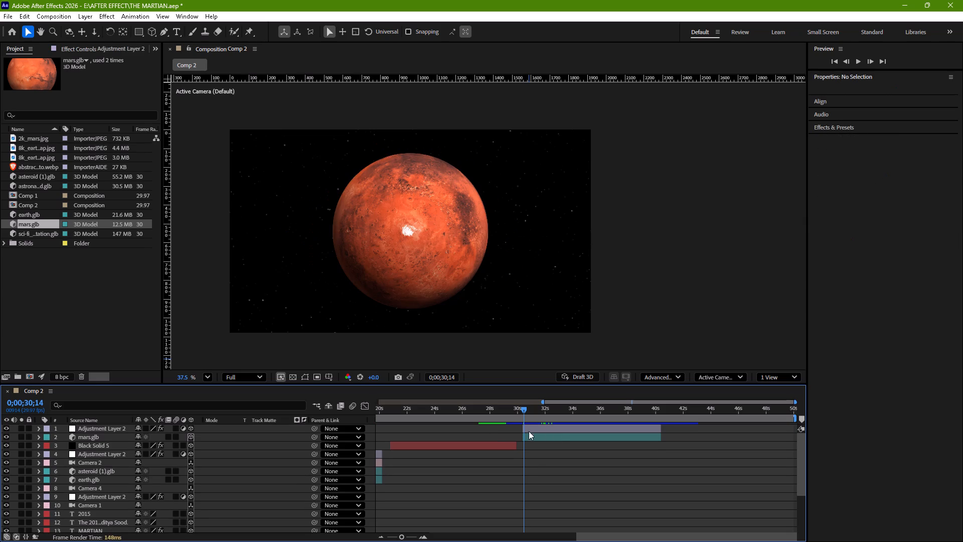
pyautogui.scroll(5, 560, 435)
# Set the mars.glb layer's linked scale to 0.2%.
pyautogui.click(103, 435)
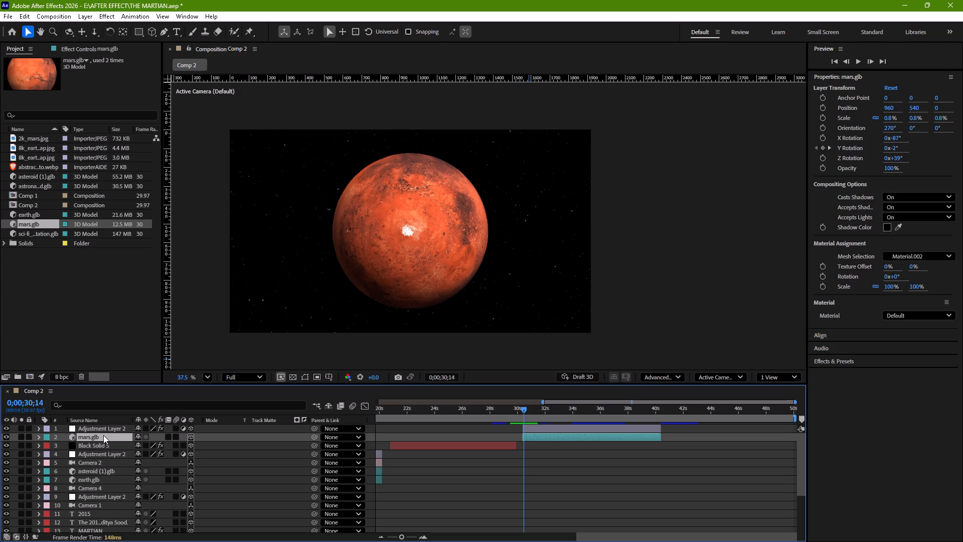
pyautogui.press('s')
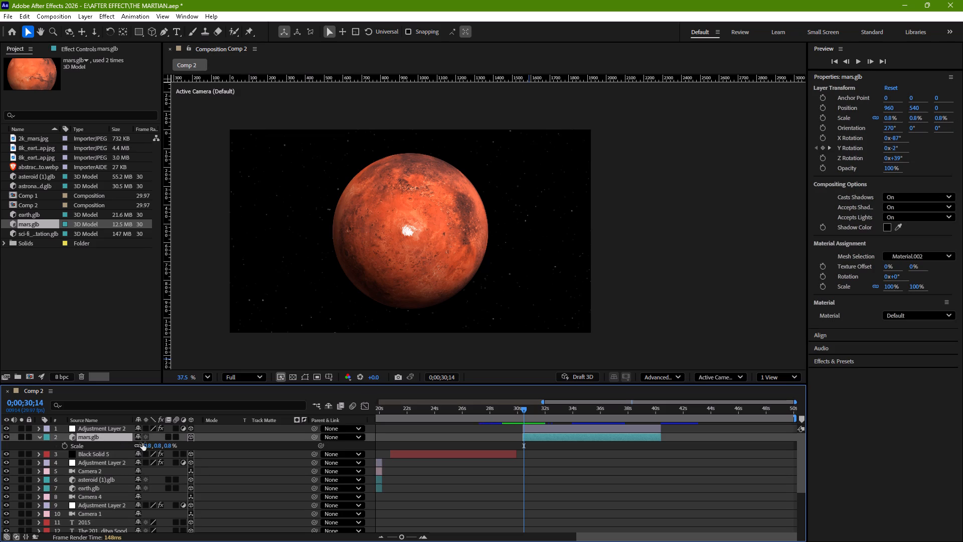
pyautogui.click(169, 446)
pyautogui.write('0.')
pyautogui.press('2')
pyautogui.press('Return')
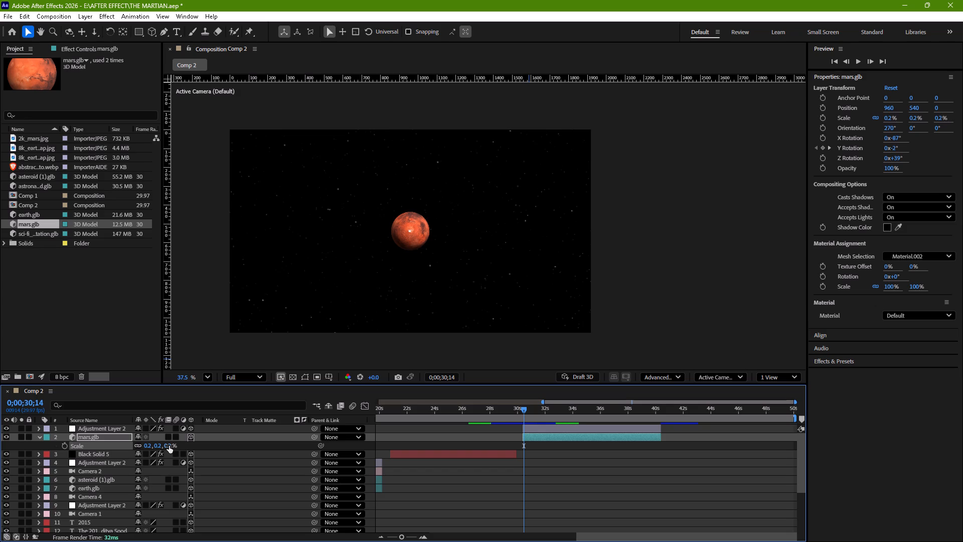
# Create a new HD 1920x1080, 29.97 fps composition named Comp 3 with a duration of 0;00;10;00.
pyautogui.rightClick(101, 334)
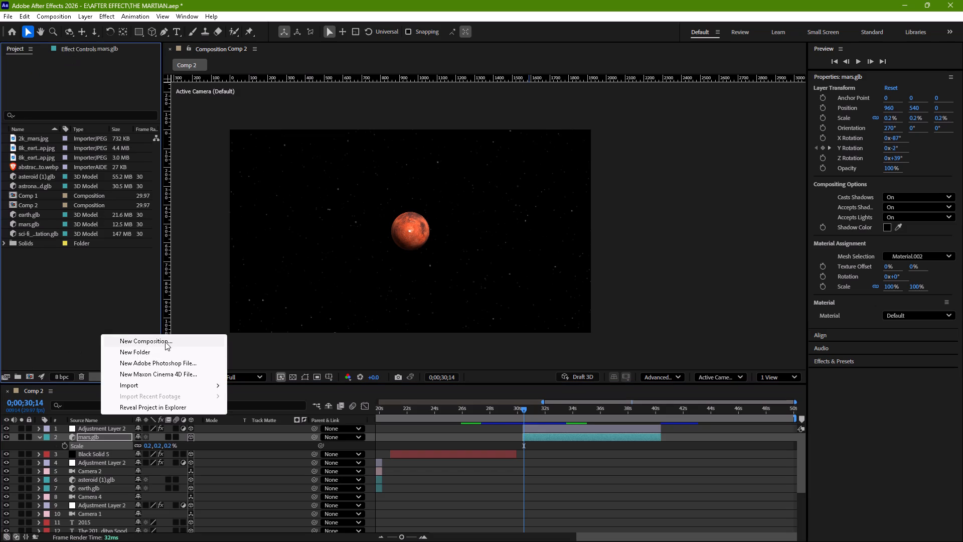
pyautogui.click(166, 342)
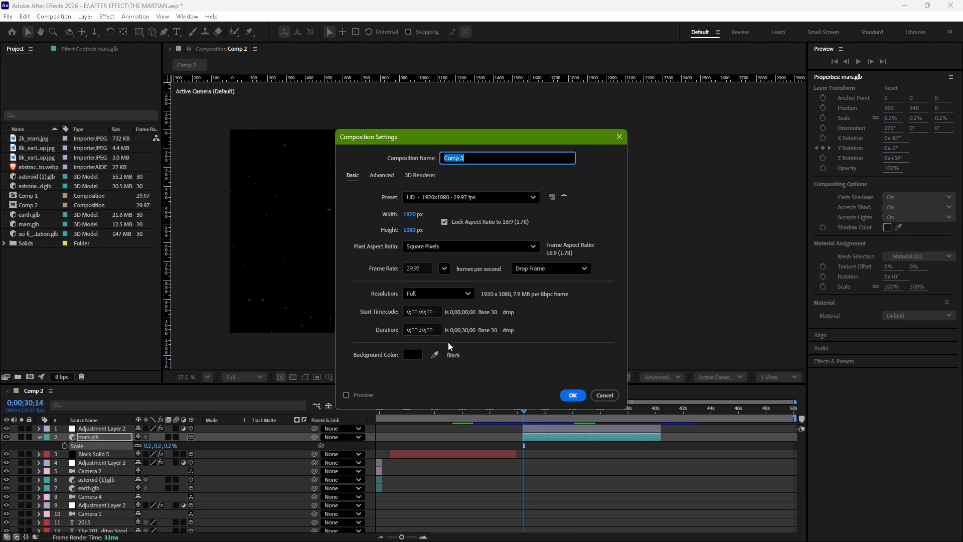
pyautogui.click(422, 332)
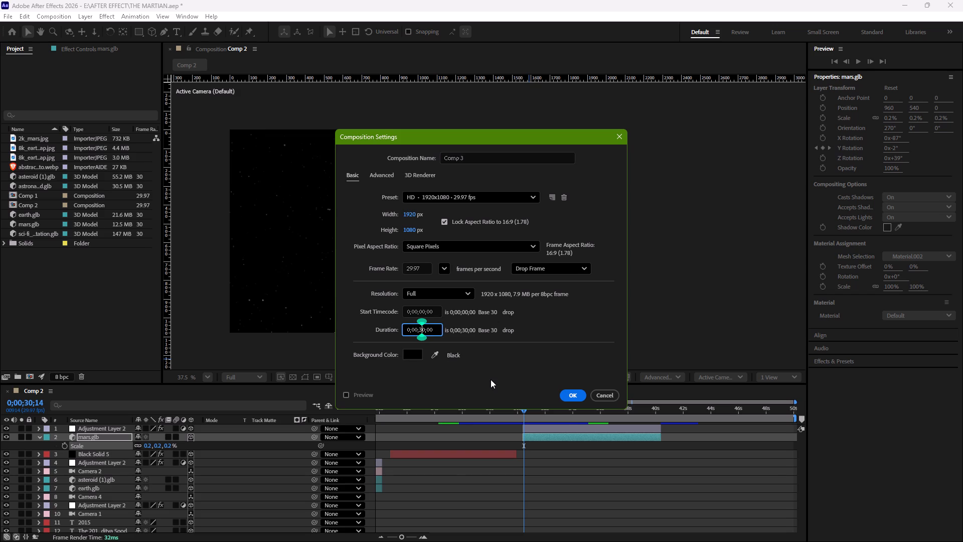
pyautogui.press('BackSpace')
pyautogui.press('1')
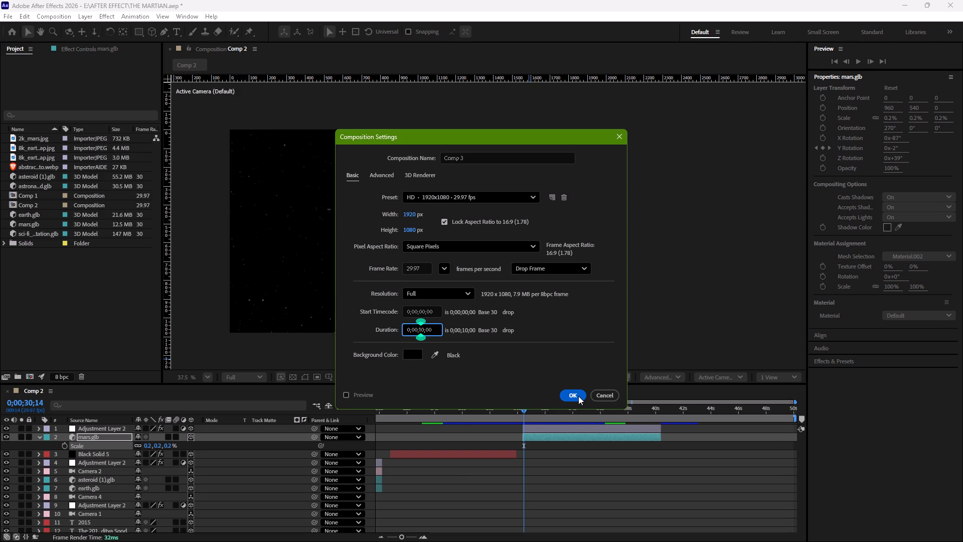
pyautogui.click(578, 396)
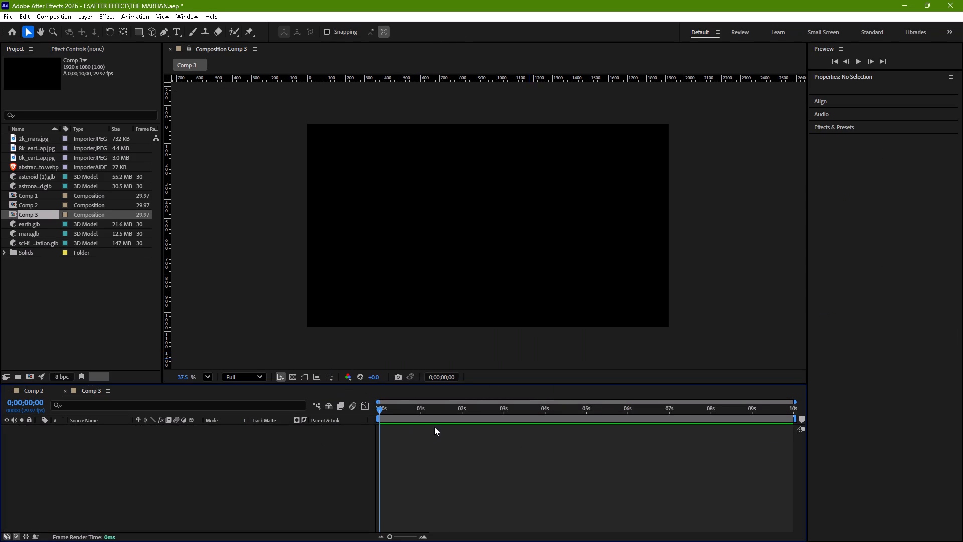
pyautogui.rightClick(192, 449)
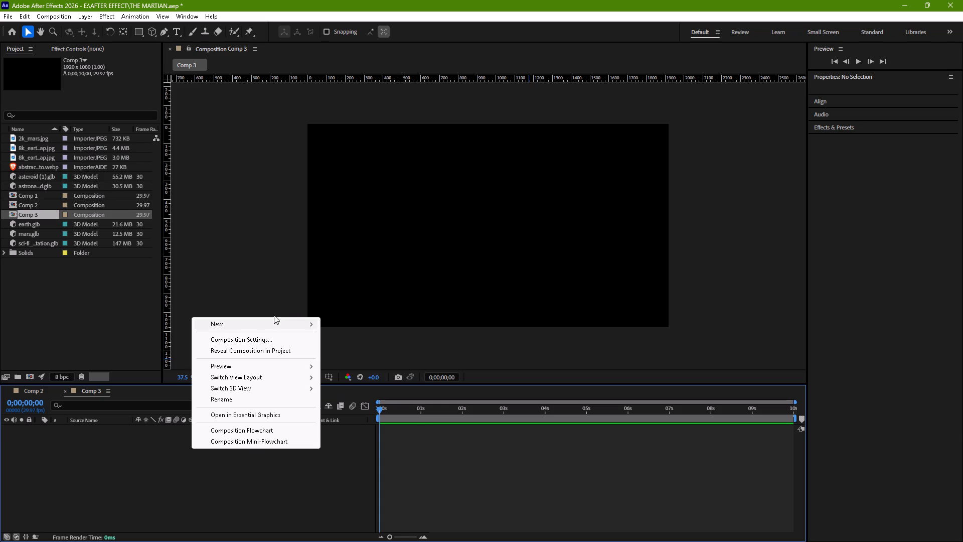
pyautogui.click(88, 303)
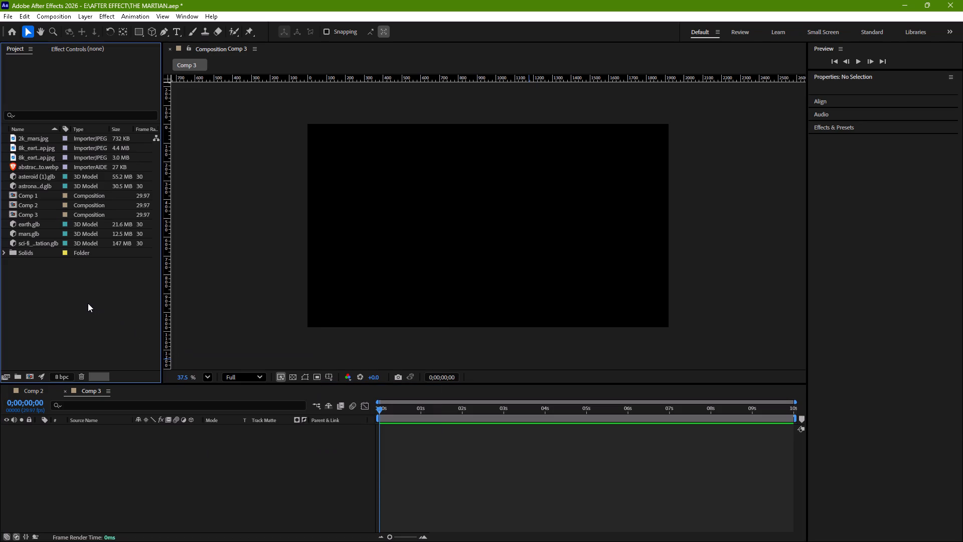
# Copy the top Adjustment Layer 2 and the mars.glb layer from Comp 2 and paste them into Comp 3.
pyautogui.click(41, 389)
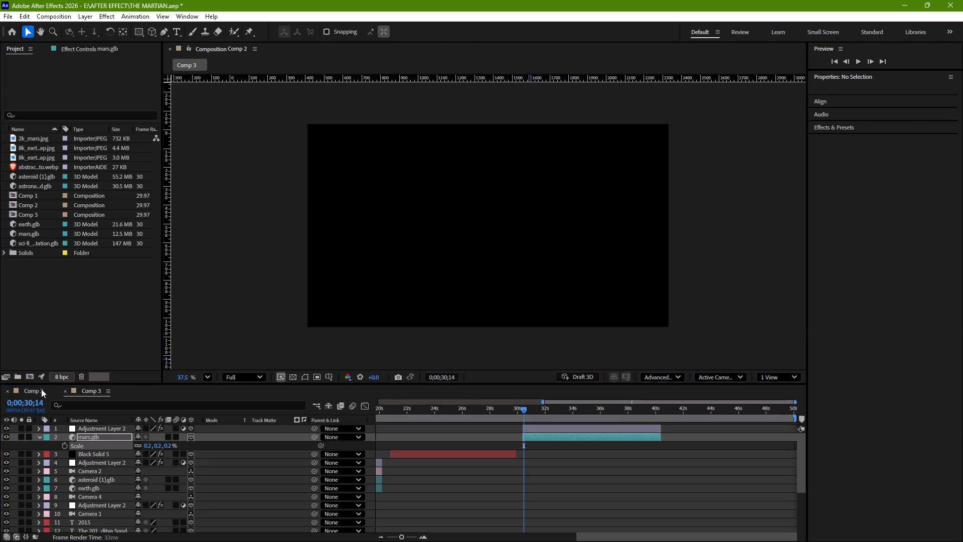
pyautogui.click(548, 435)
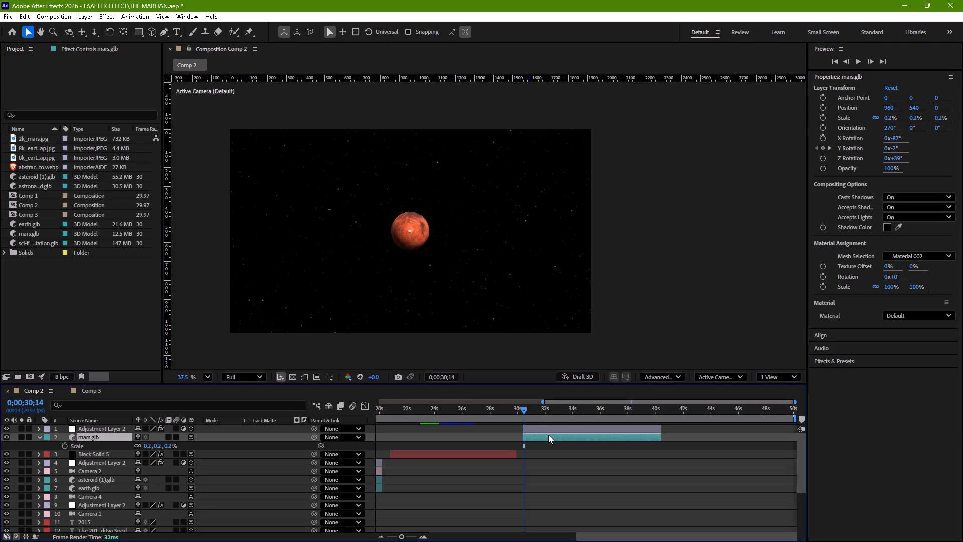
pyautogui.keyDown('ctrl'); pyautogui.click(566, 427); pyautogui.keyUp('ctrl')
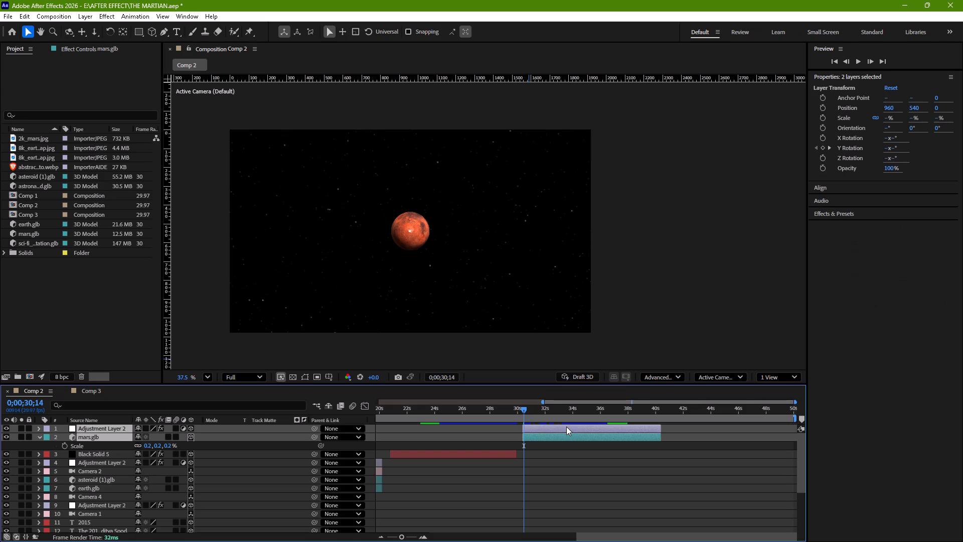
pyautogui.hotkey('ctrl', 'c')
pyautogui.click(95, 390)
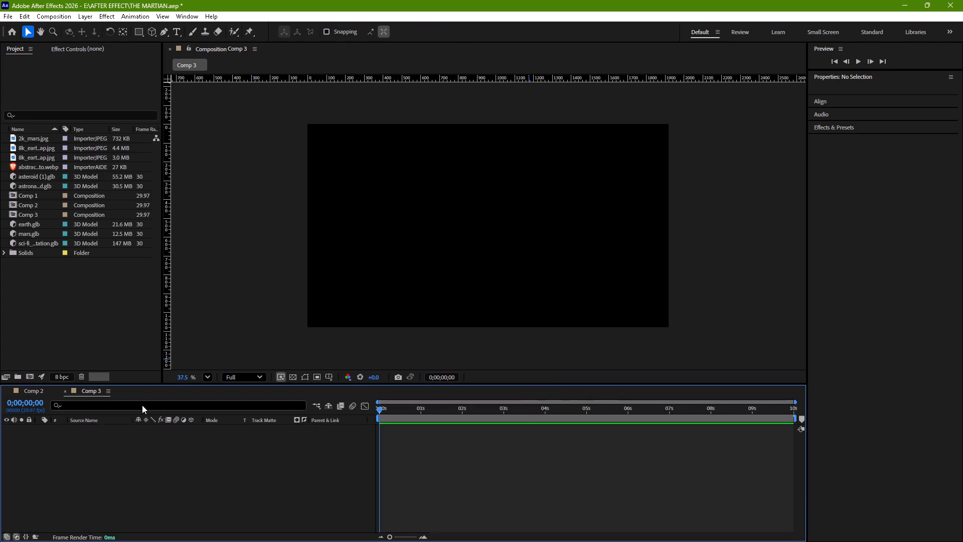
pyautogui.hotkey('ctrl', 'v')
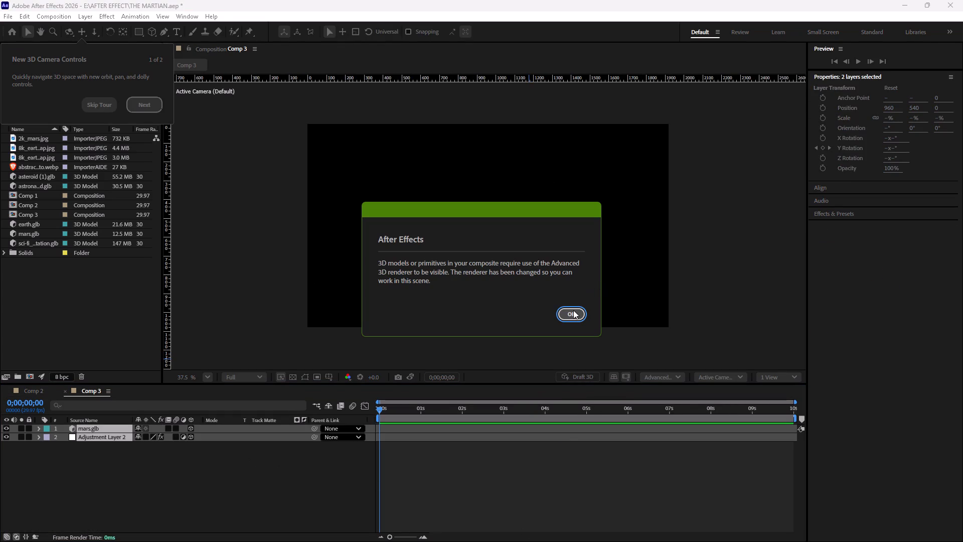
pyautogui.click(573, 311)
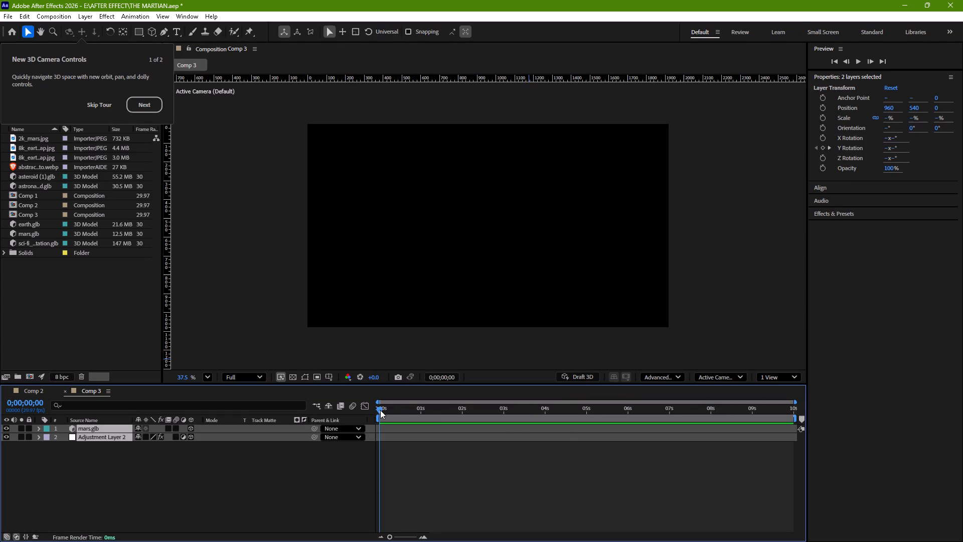
# Scrub through the opening of Comp 3 and preview it from 0;00;00;00.
pyautogui.moveTo(380, 410); pyautogui.dragTo(445, 412)
pyautogui.click(441, 463)
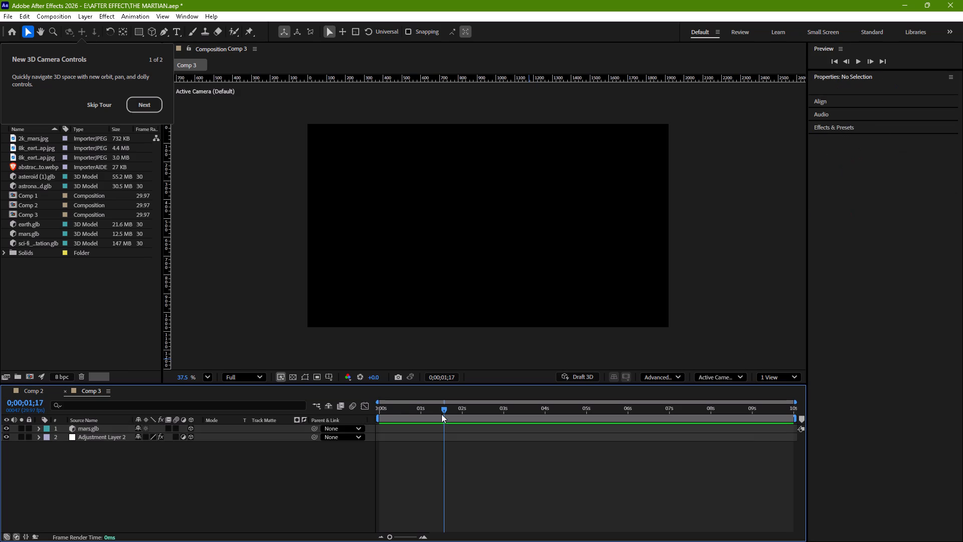
pyautogui.moveTo(444, 409); pyautogui.dragTo(356, 427)
pyautogui.press('space')
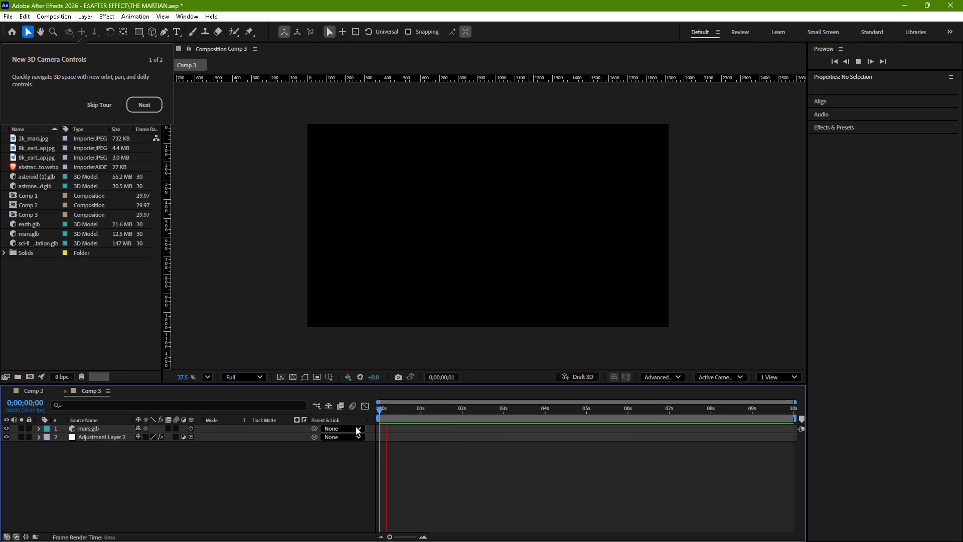
pyautogui.press('space')
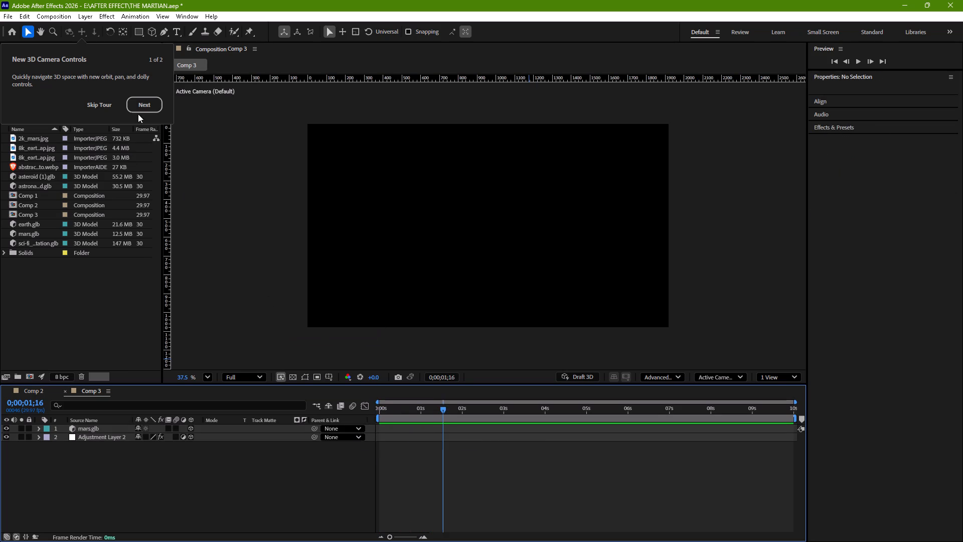
# Go through both pages of the 3D controls tour and finish it.
pyautogui.click(151, 99)
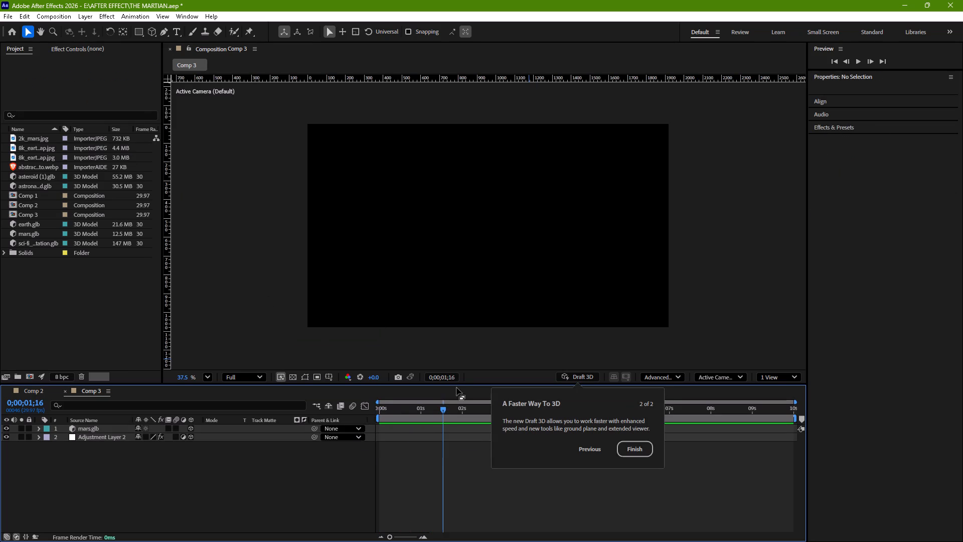
pyautogui.click(634, 447)
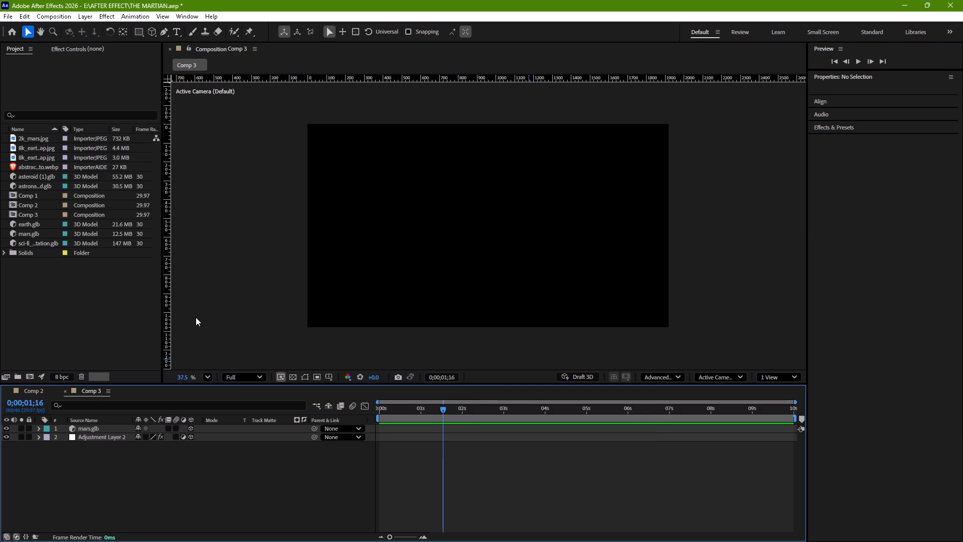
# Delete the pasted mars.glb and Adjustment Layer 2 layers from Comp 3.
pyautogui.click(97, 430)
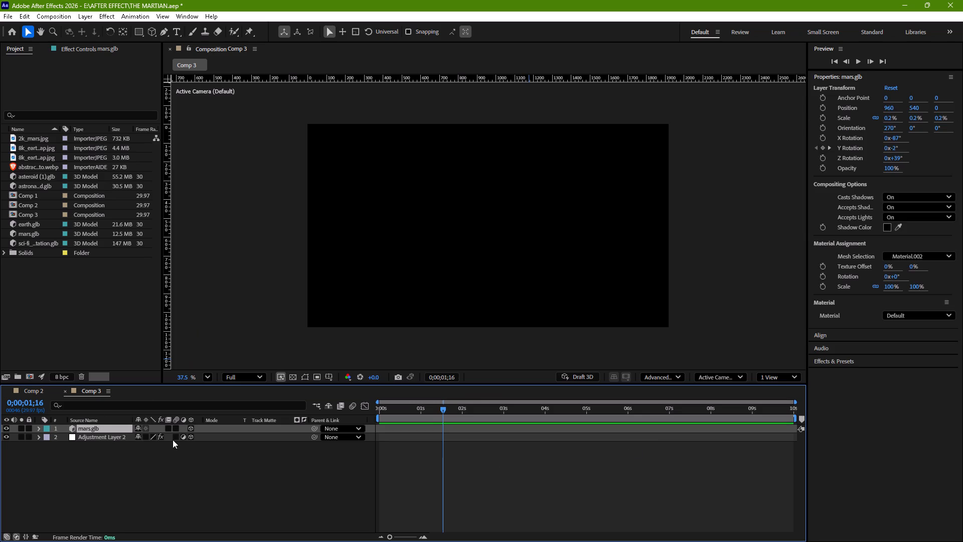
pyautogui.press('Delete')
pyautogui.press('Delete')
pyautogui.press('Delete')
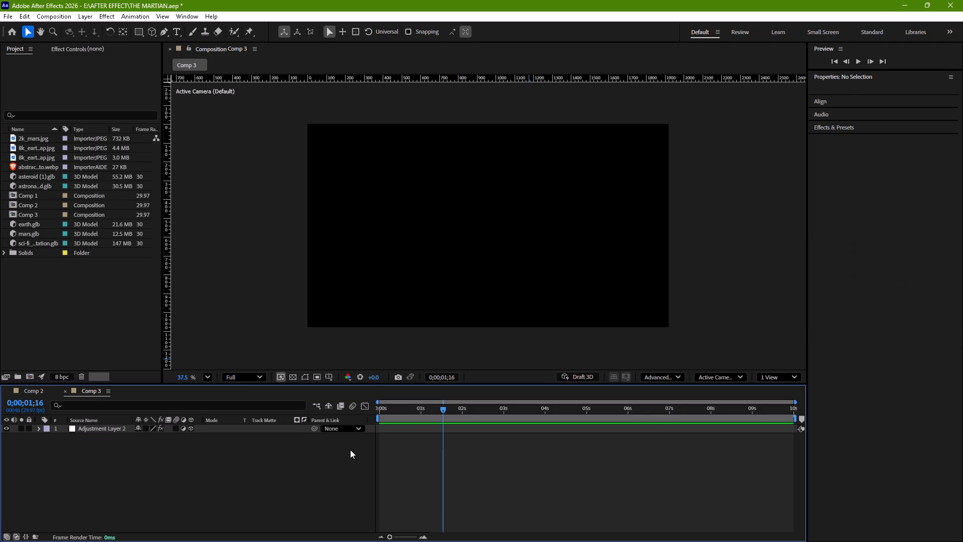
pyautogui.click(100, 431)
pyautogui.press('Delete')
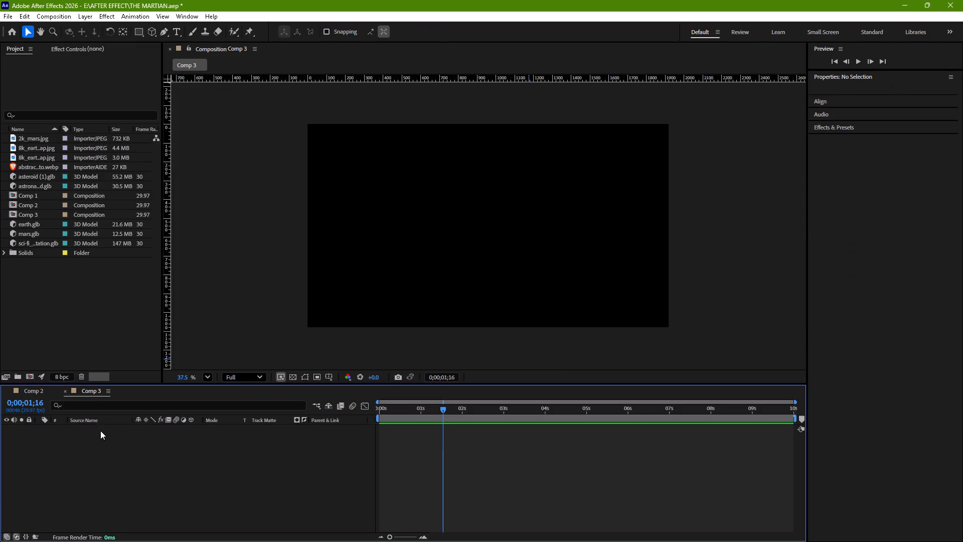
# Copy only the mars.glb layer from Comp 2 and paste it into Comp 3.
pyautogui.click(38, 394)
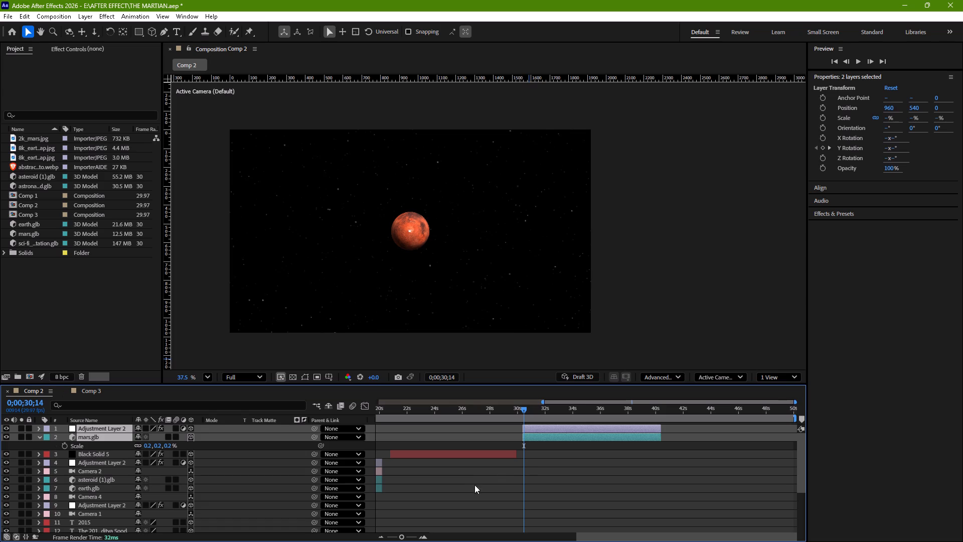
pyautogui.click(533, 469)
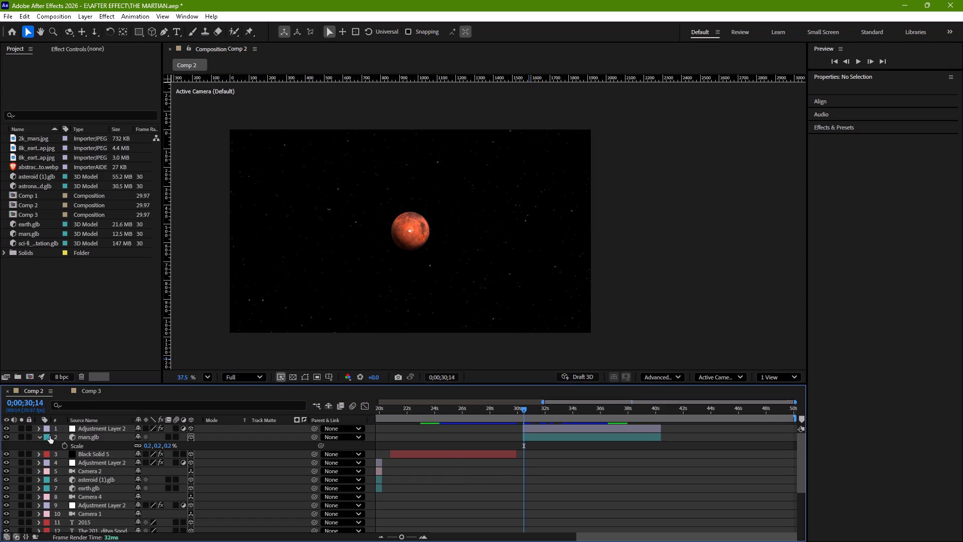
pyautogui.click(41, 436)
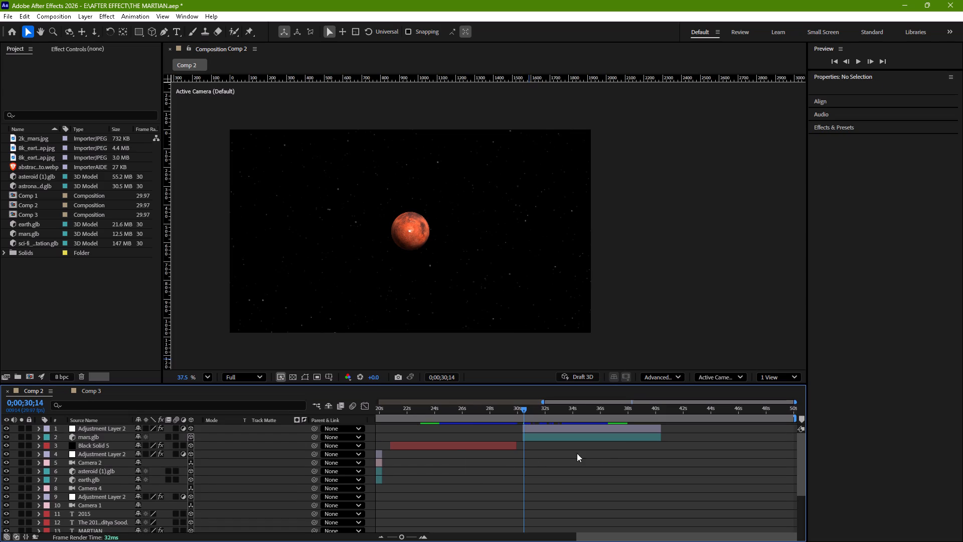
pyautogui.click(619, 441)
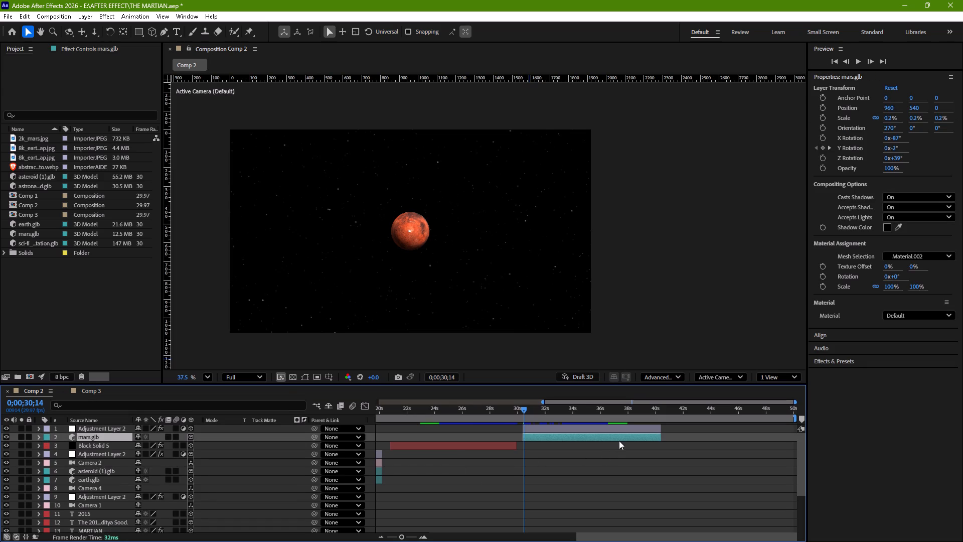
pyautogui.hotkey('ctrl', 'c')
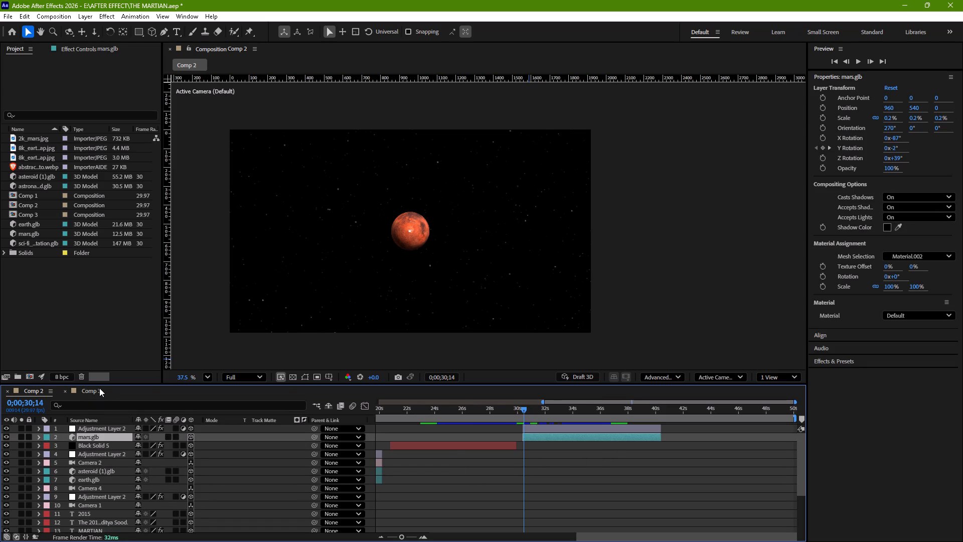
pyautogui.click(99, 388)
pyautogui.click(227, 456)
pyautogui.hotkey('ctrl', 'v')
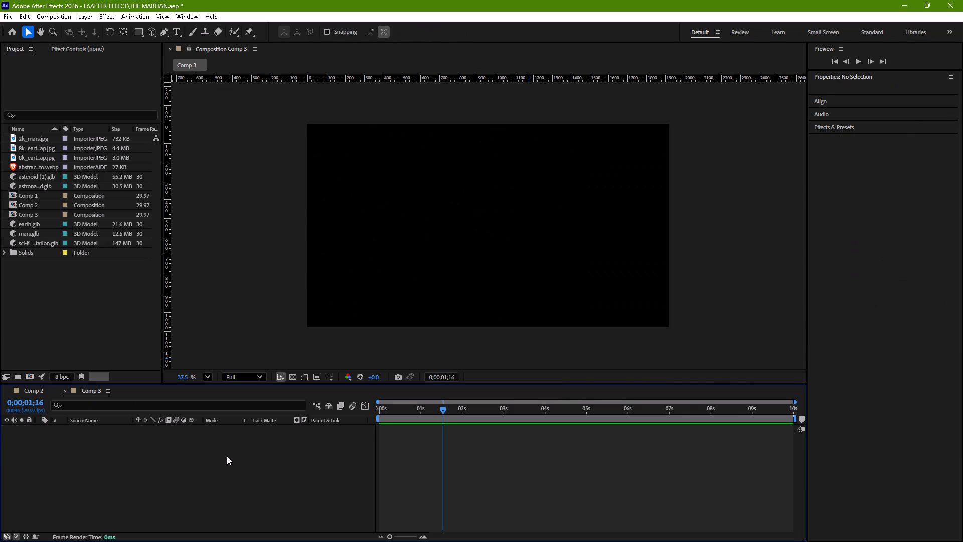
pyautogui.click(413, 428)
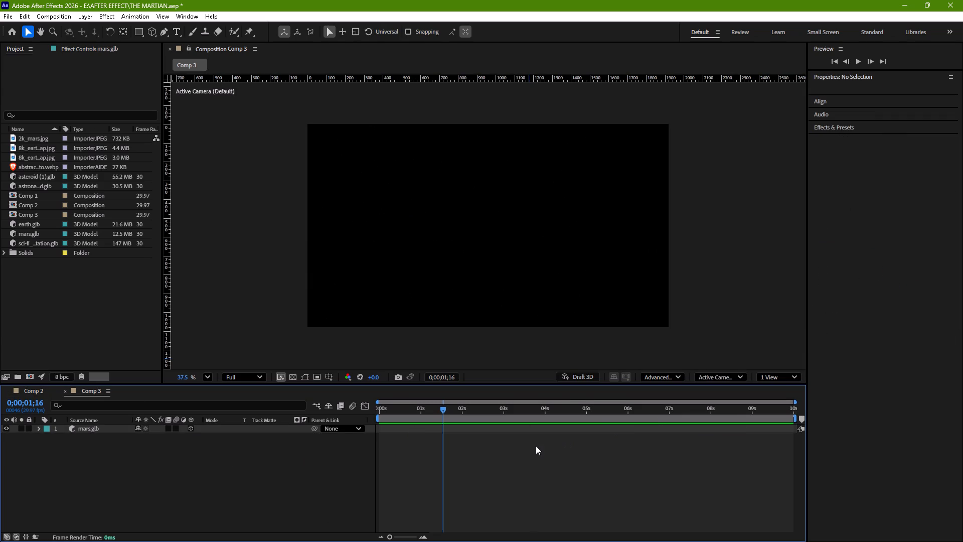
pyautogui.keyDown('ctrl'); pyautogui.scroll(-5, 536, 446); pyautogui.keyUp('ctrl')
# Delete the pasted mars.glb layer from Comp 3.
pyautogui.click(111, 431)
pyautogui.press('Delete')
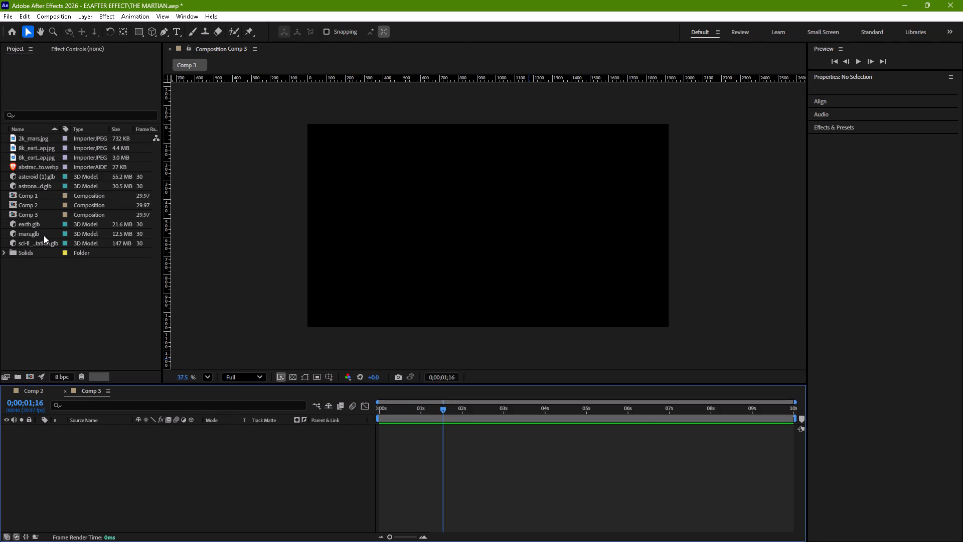
# Add the mars.glb model from the project items to Comp 3 as a new layer.
pyautogui.moveTo(44, 235); pyautogui.dragTo(70, 446)
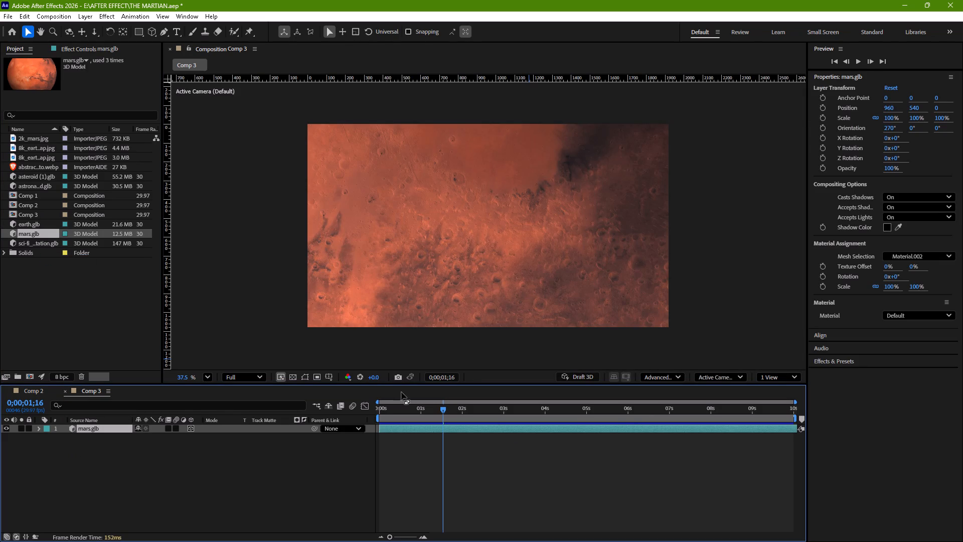
# Set the mars.glb layer's linked scale to 0.5% in Comp 3.
pyautogui.click(118, 428)
pyautogui.press('s')
pyautogui.write('0.')
pyautogui.press('5')
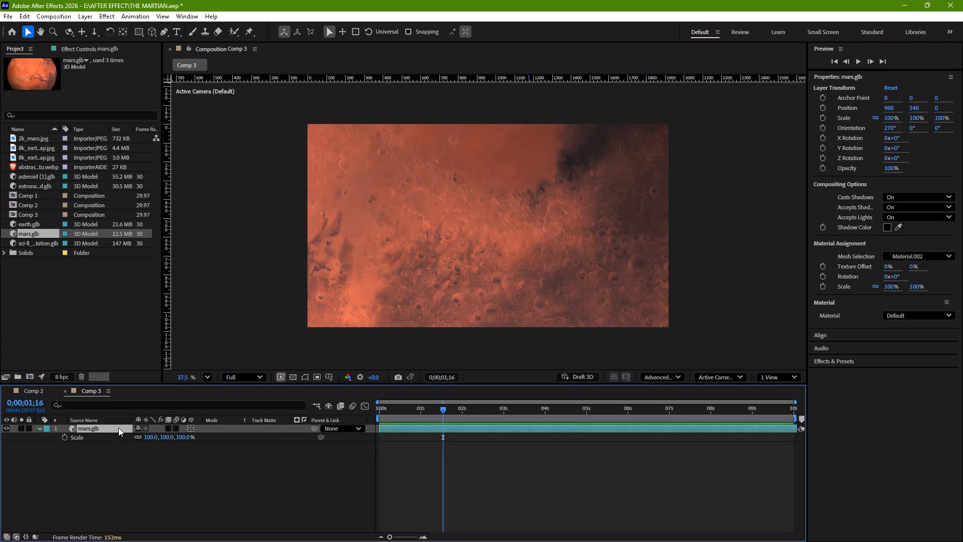
pyautogui.click(182, 437)
pyautogui.write('0.5')
pyautogui.press('Return')
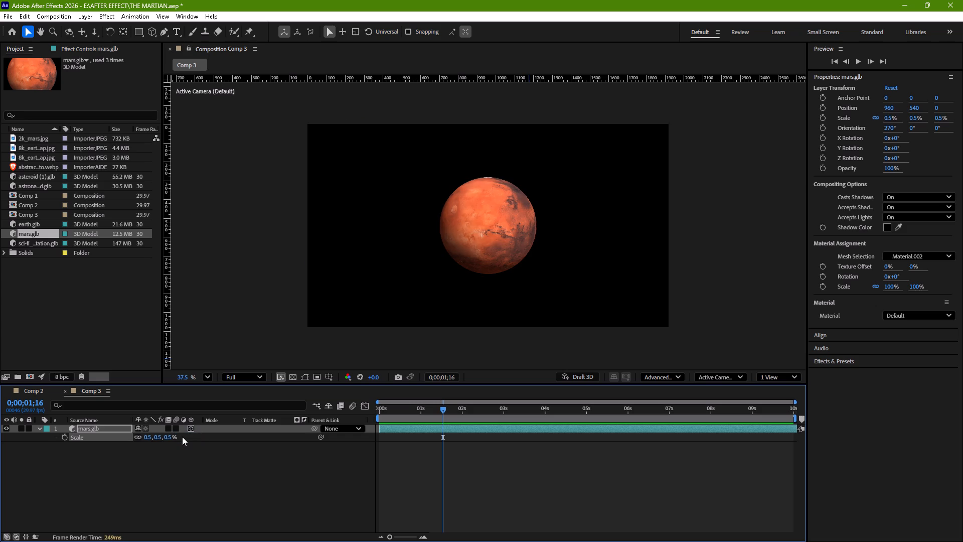
# Adjust the mars.glb layer's rotation in Comp 3 to X 5° and Y -1°.
pyautogui.click(109, 430)
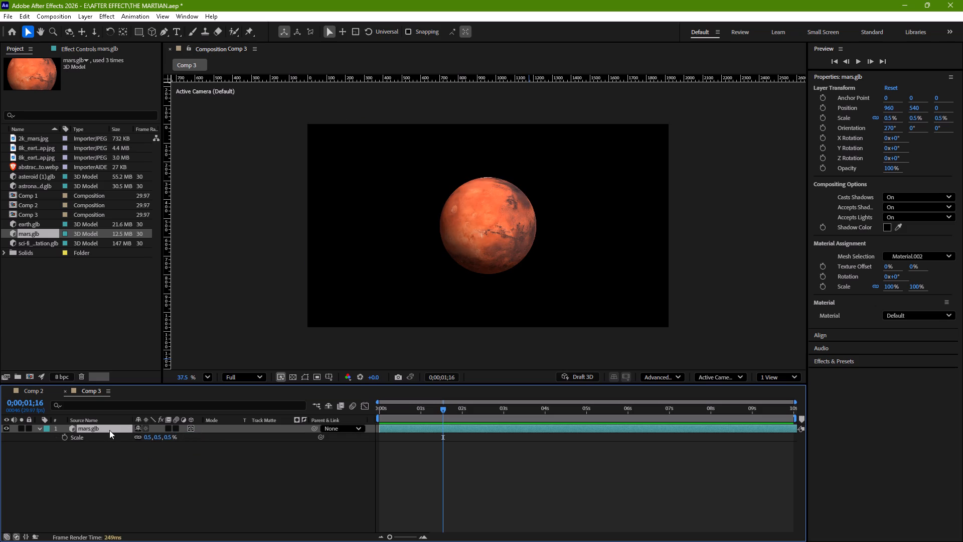
pyautogui.press('r')
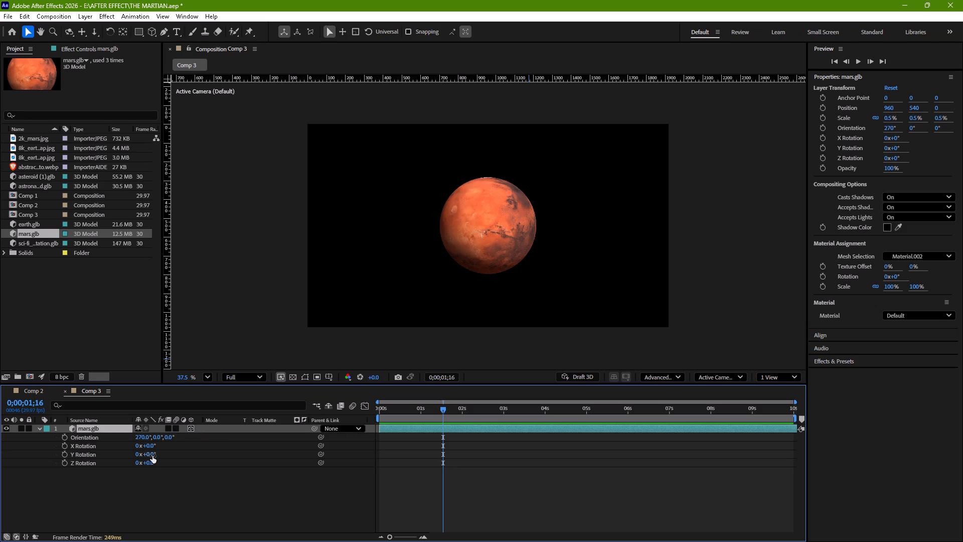
pyautogui.moveTo(152, 456); pyautogui.dragTo(167, 458)
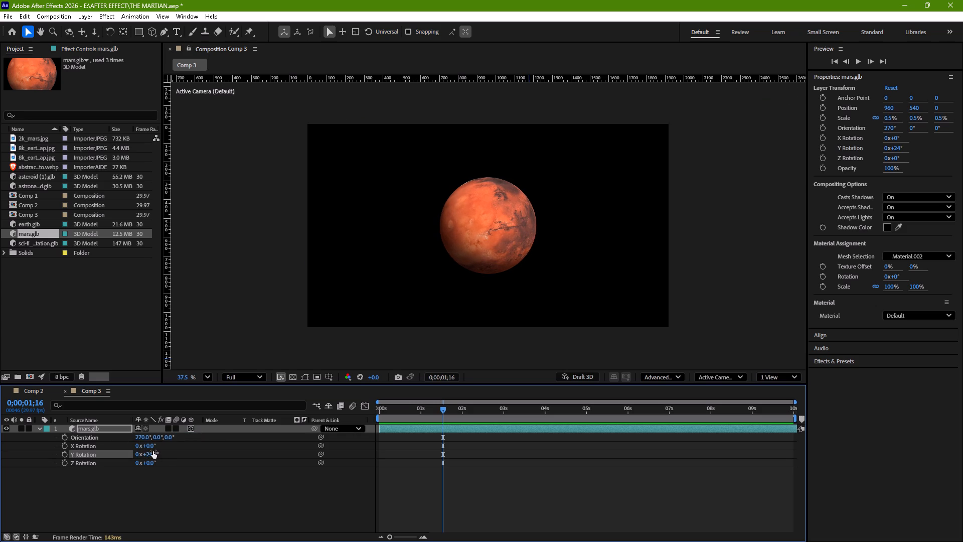
pyautogui.click(151, 448)
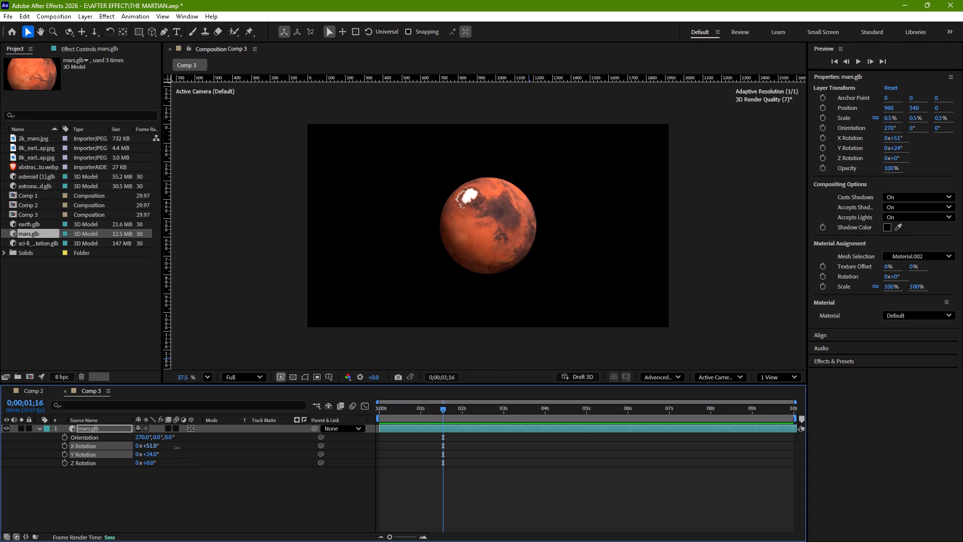
pyautogui.moveTo(151, 455); pyautogui.dragTo(140, 456)
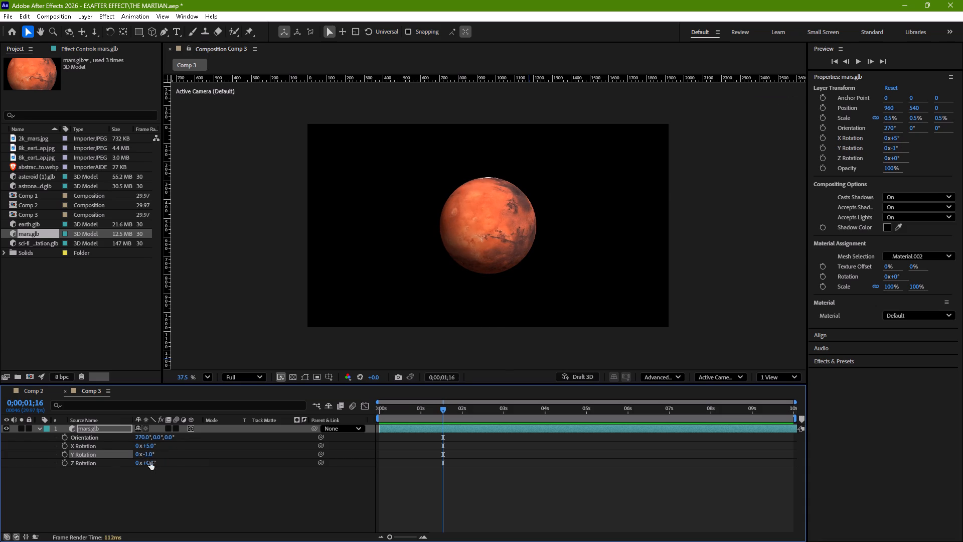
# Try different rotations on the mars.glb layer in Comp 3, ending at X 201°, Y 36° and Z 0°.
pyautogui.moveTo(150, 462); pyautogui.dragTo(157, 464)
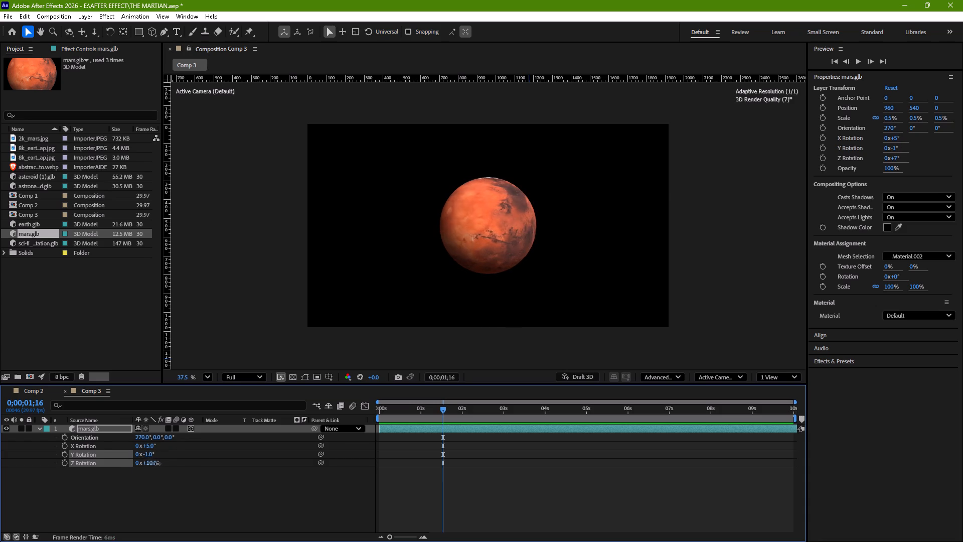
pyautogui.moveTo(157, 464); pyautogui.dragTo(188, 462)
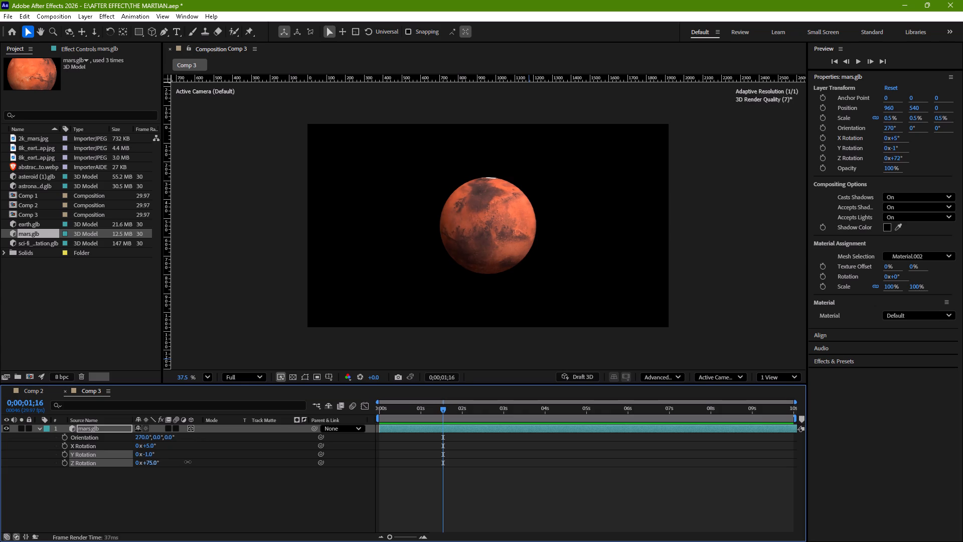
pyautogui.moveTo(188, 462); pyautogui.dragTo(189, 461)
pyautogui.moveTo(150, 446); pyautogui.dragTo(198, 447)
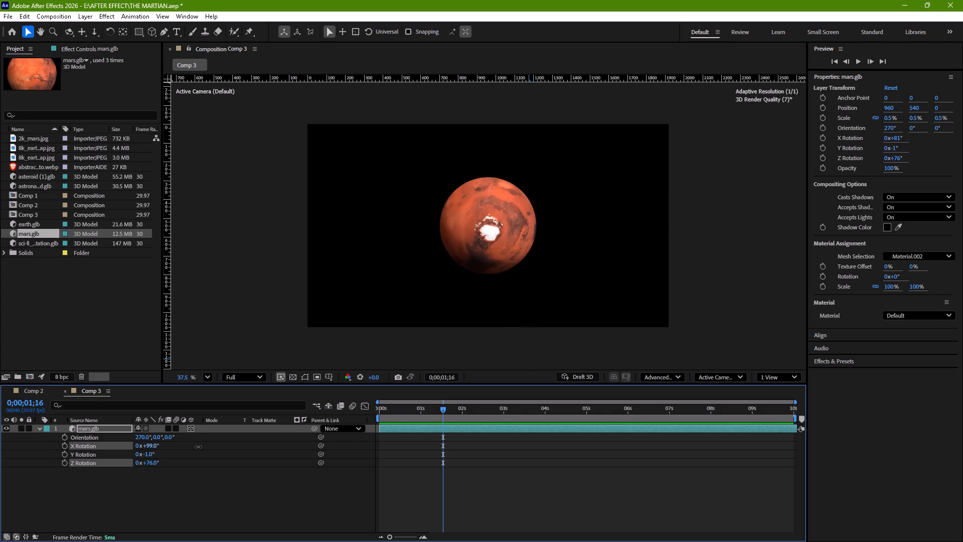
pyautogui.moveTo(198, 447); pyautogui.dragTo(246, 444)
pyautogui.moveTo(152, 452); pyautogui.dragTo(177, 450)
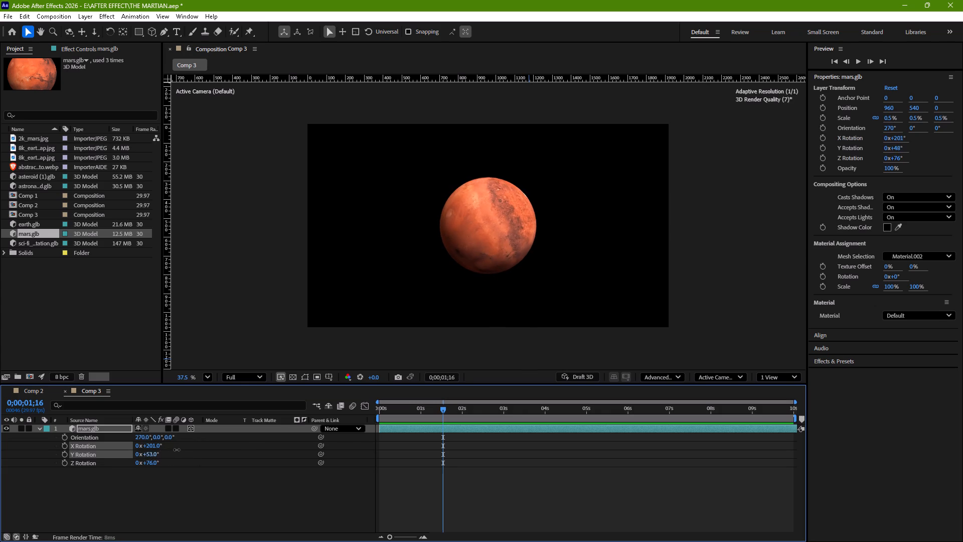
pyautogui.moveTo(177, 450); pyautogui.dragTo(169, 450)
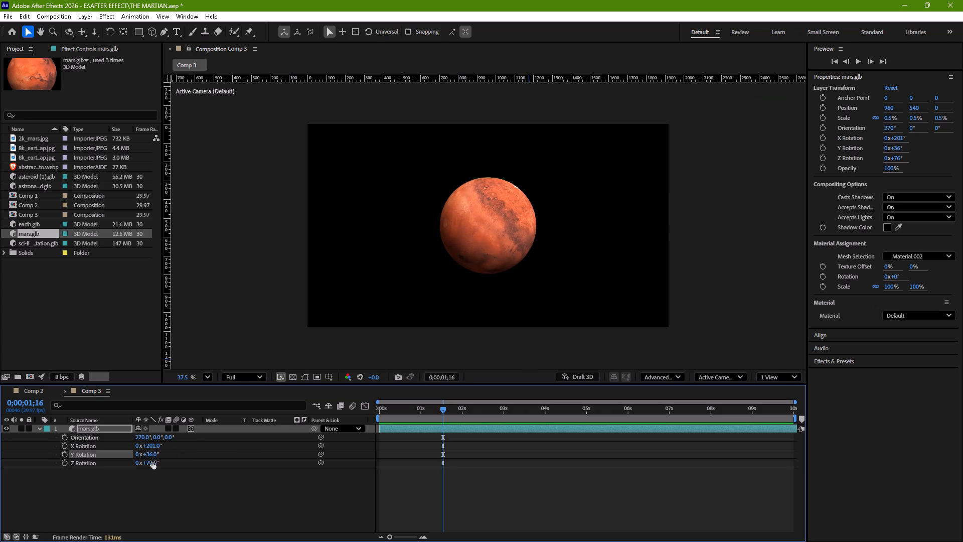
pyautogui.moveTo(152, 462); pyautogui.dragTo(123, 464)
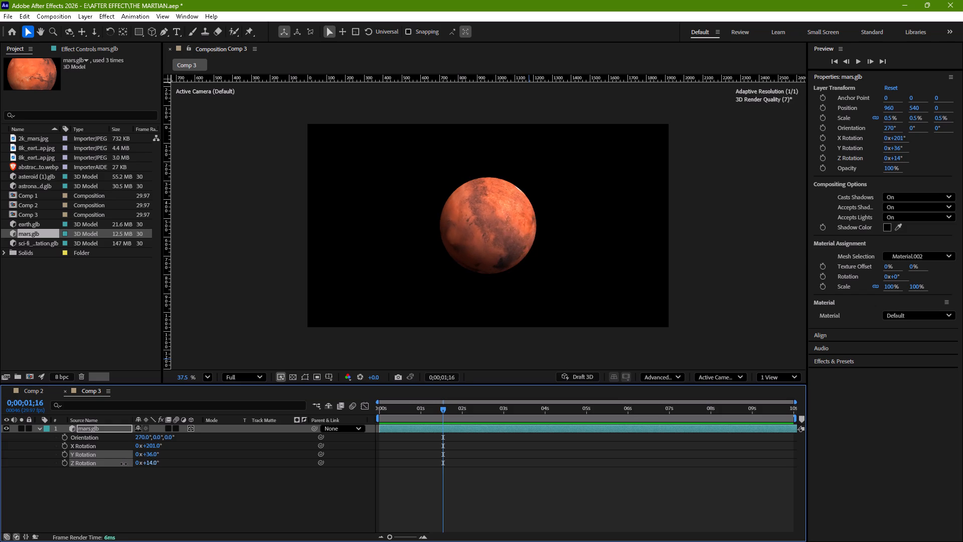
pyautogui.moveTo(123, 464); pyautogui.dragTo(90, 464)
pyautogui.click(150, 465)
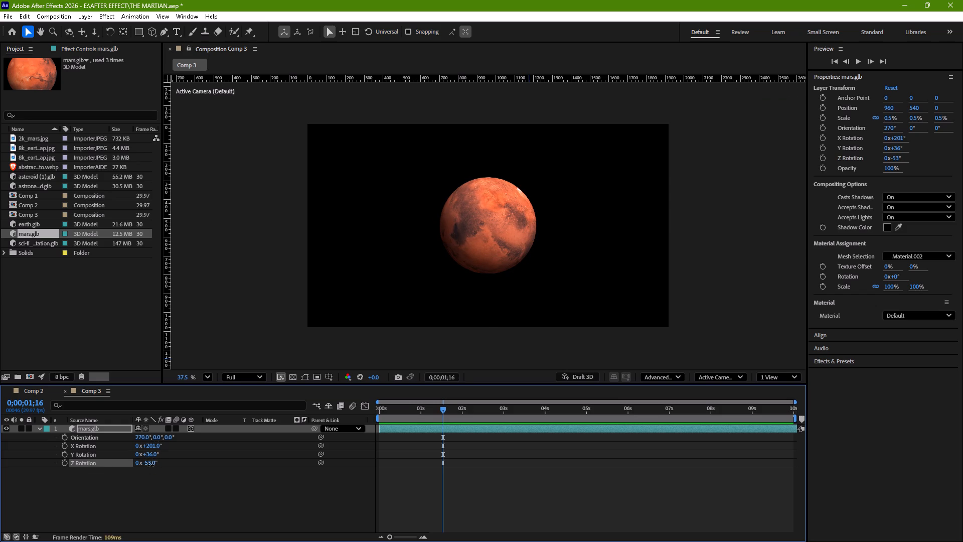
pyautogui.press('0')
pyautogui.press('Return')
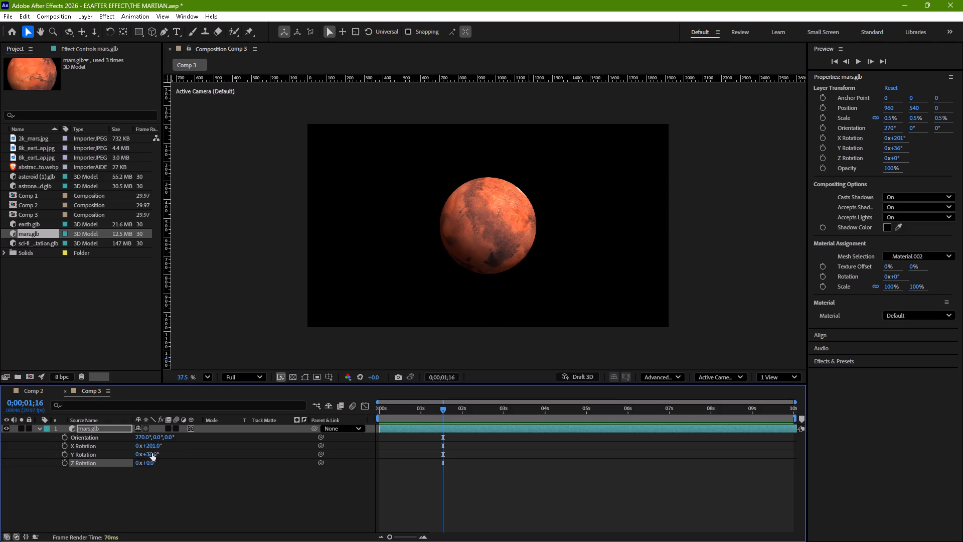
# Adjust the mars.glb layer's rotation in Comp 3 to X 253° and Y -3°.
pyautogui.moveTo(152, 453); pyautogui.dragTo(125, 456)
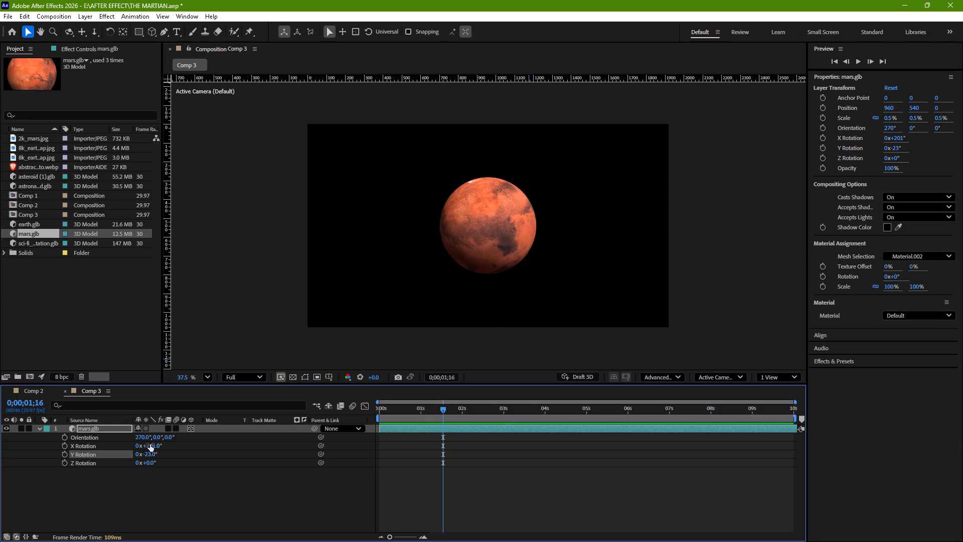
pyautogui.moveTo(150, 444); pyautogui.dragTo(169, 444)
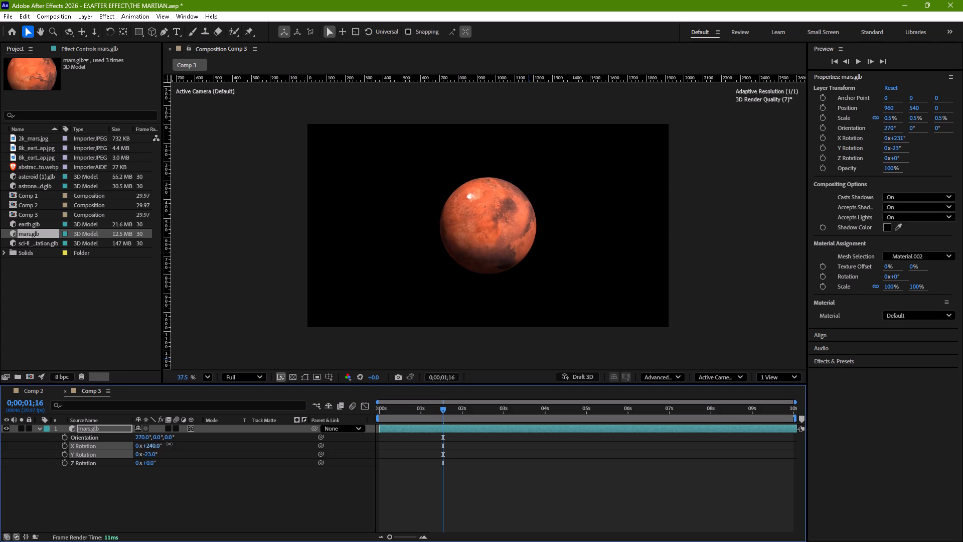
pyautogui.moveTo(169, 444); pyautogui.dragTo(177, 445)
pyautogui.moveTo(150, 453); pyautogui.dragTo(143, 454)
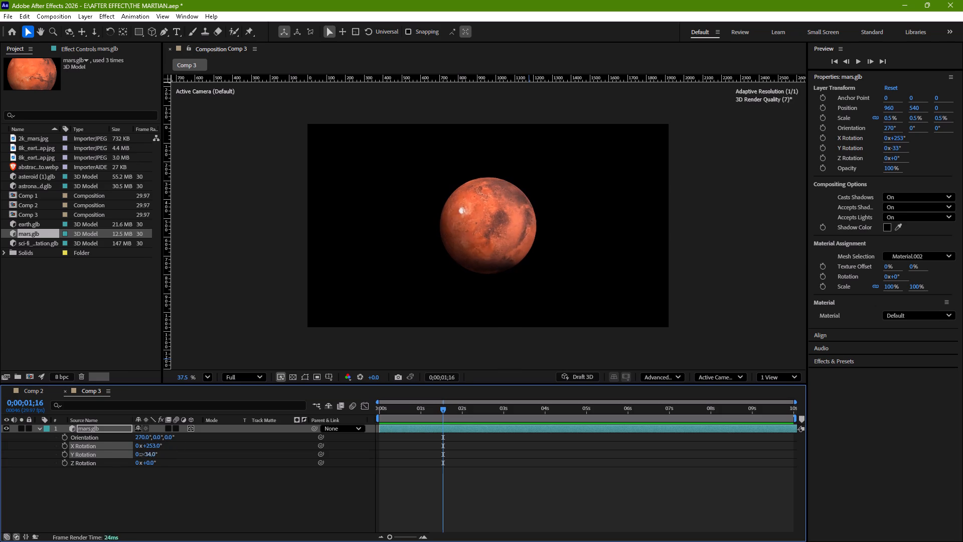
pyautogui.moveTo(143, 454); pyautogui.dragTo(137, 455)
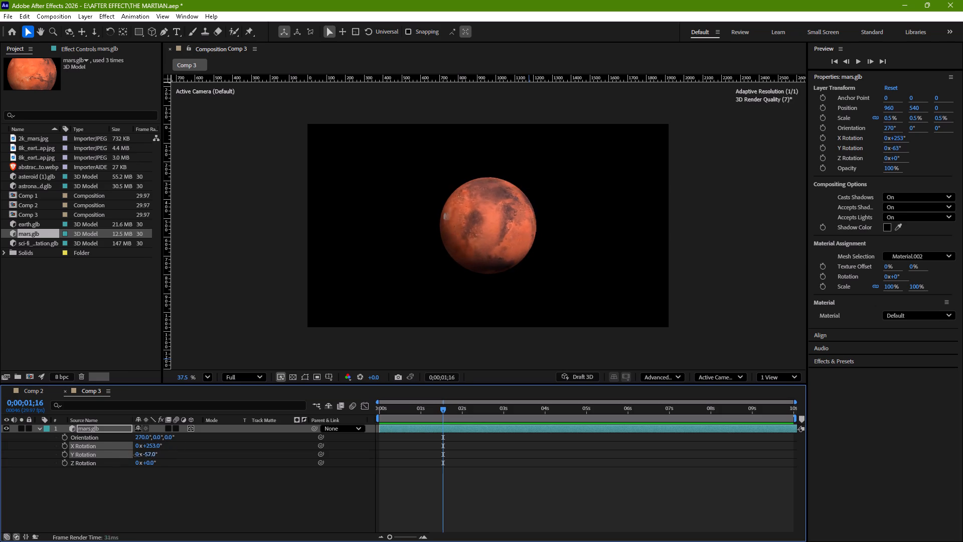
pyautogui.moveTo(137, 455); pyautogui.dragTo(158, 452)
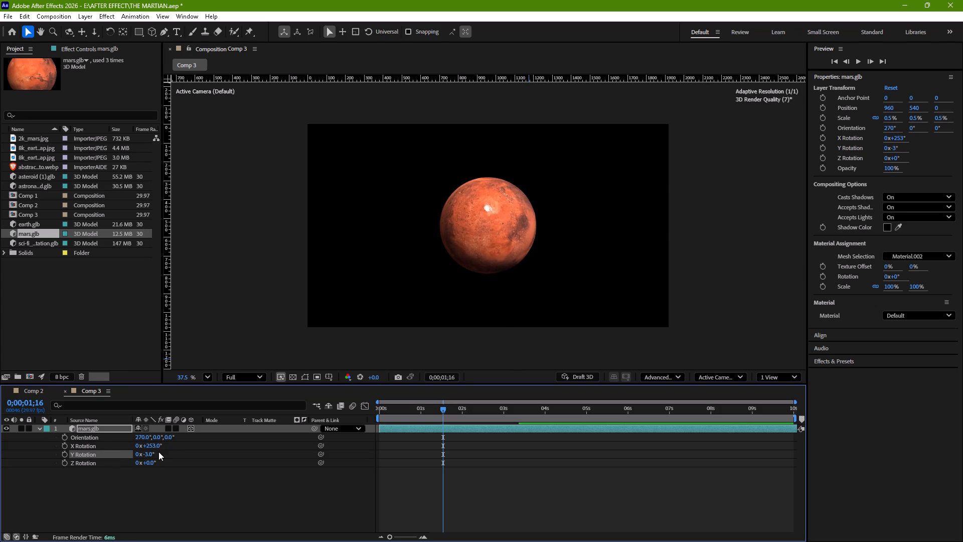
# Copy the abstract texture background layer from Comp 2 to below mars.glb in Comp 3, and preview it from the start.
pyautogui.click(43, 390)
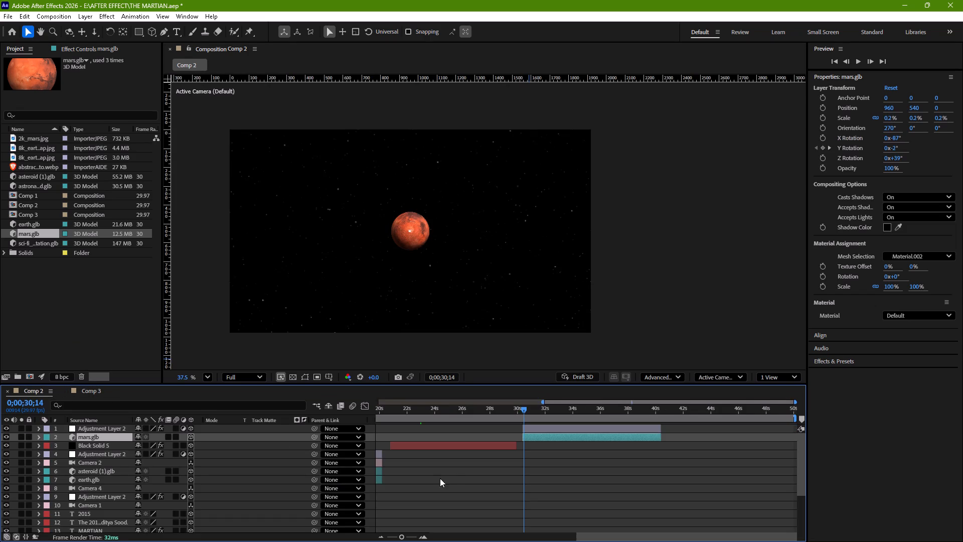
pyautogui.scroll(-5, 453, 474)
pyautogui.click(474, 516)
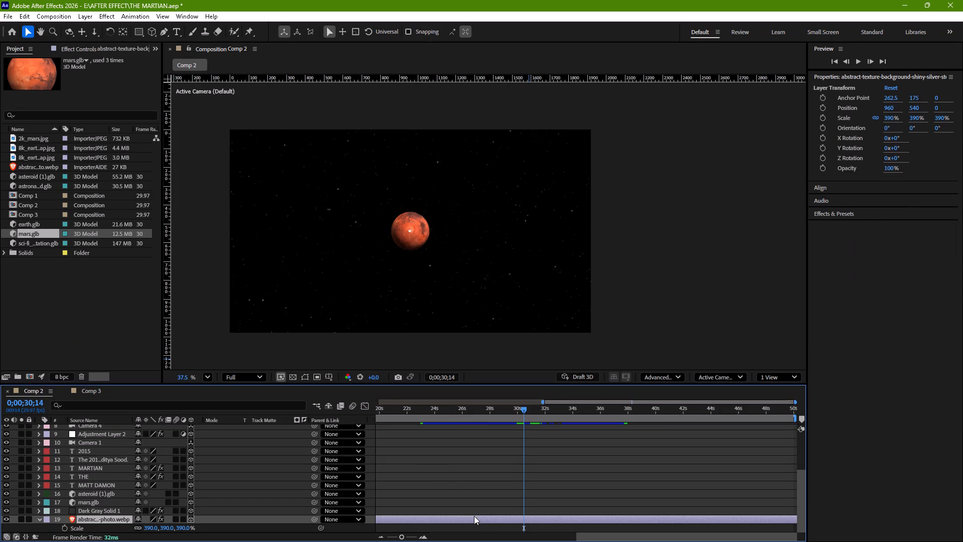
pyautogui.hotkey('ctrl', 'c')
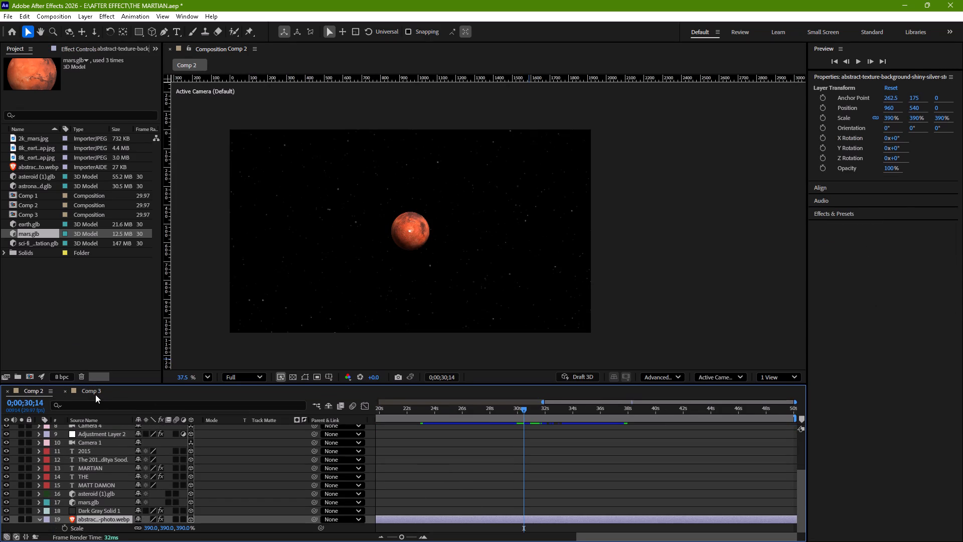
pyautogui.click(92, 391)
pyautogui.hotkey('ctrl', 'v')
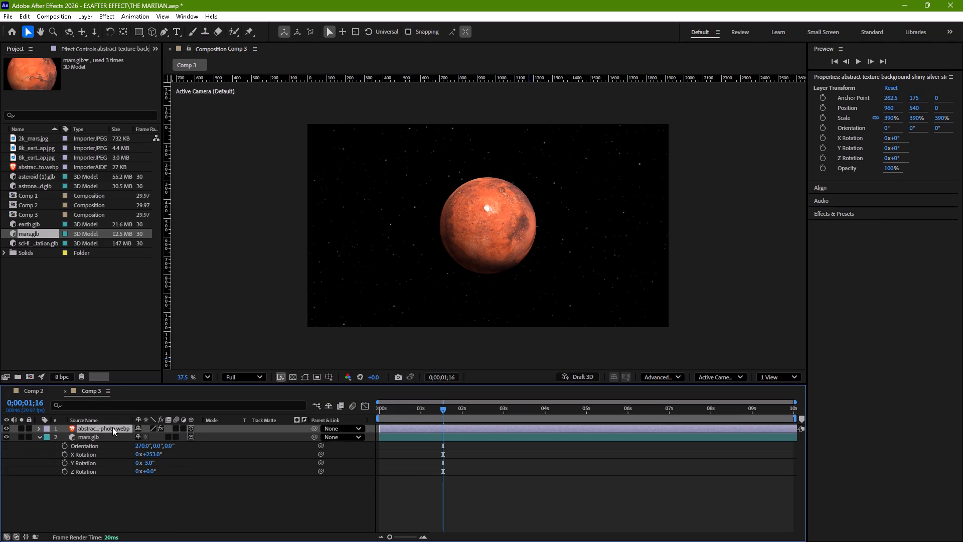
pyautogui.moveTo(96, 429); pyautogui.dragTo(112, 489)
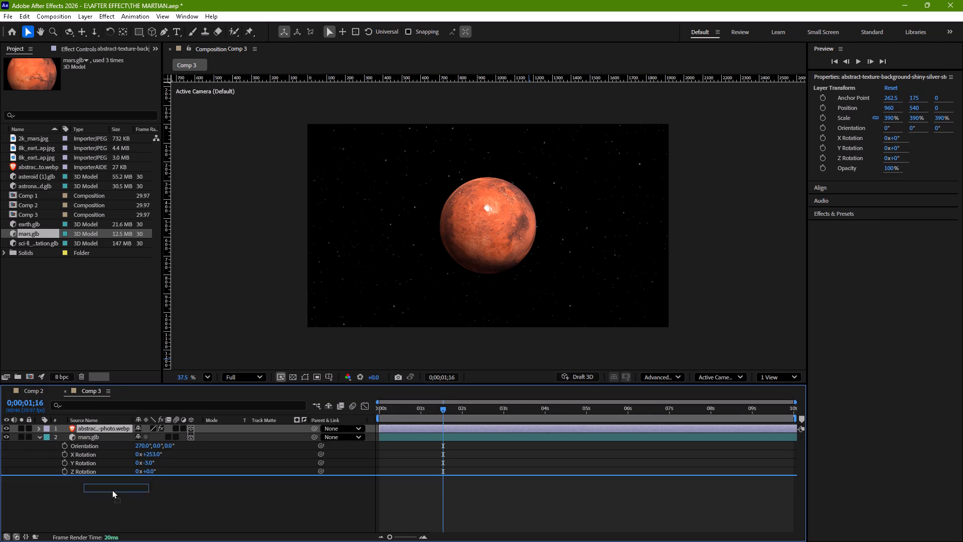
pyautogui.moveTo(112, 489); pyautogui.dragTo(106, 511)
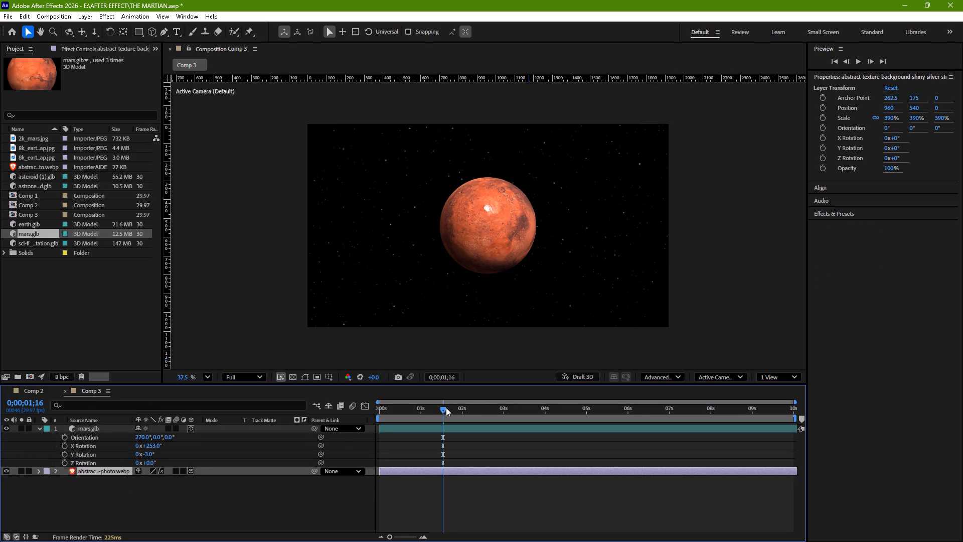
pyautogui.moveTo(443, 409); pyautogui.dragTo(370, 426)
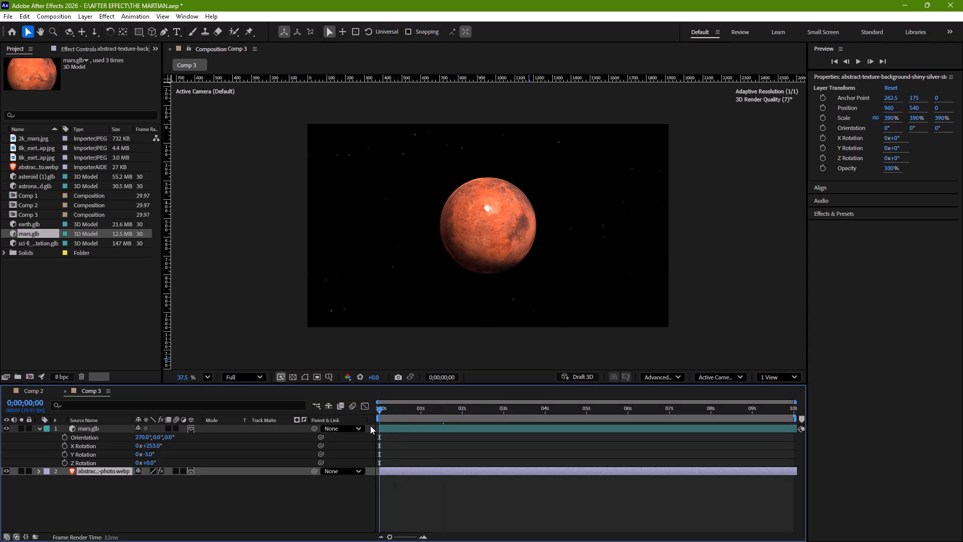
pyautogui.press('space')
pyautogui.press('space')
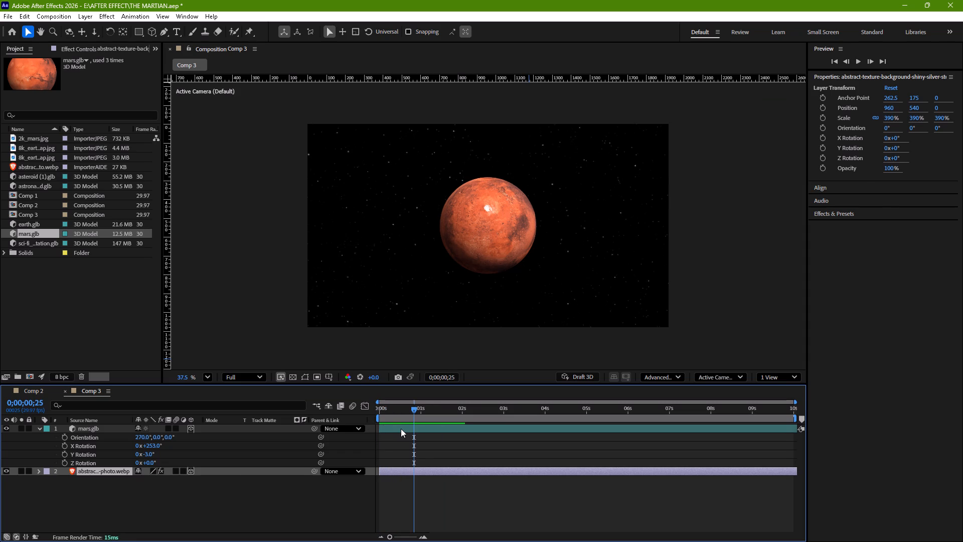
# Keyframe the mars.glb layer's Y Rotation from 7° at 0;00;00;00 to -234° at 0;00;09;29, and preview the spin.
pyautogui.click(401, 429)
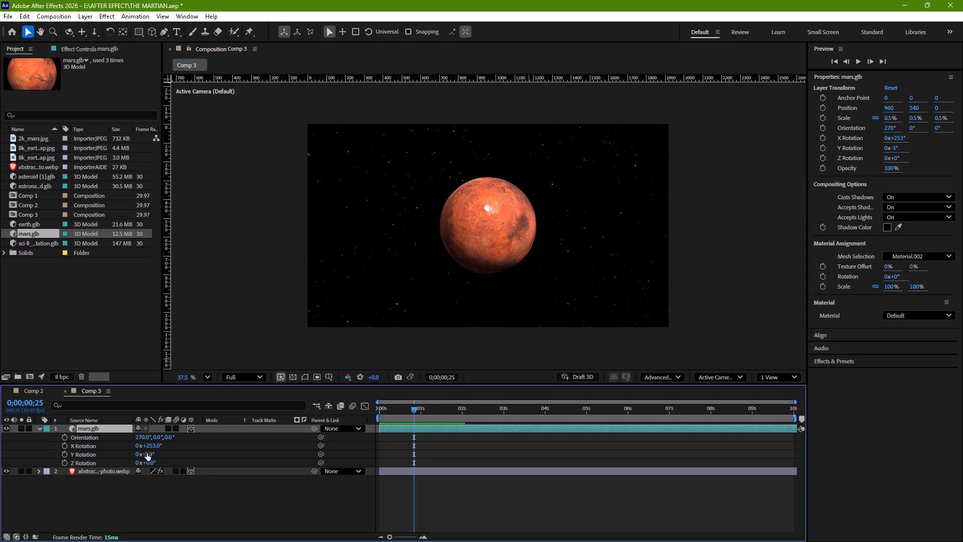
pyautogui.moveTo(147, 453); pyautogui.dragTo(152, 453)
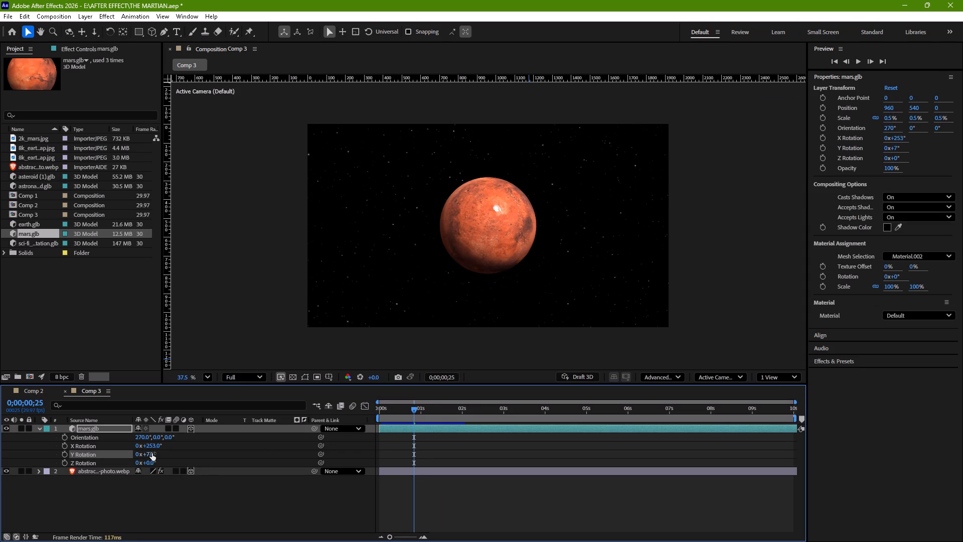
pyautogui.moveTo(414, 408); pyautogui.dragTo(352, 423)
pyautogui.click(65, 453)
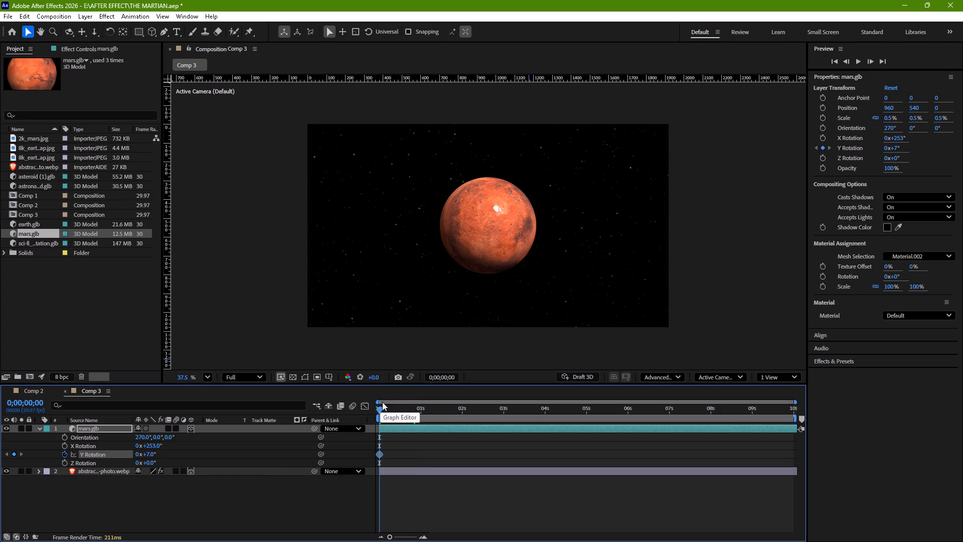
pyautogui.moveTo(379, 406); pyautogui.dragTo(873, 388)
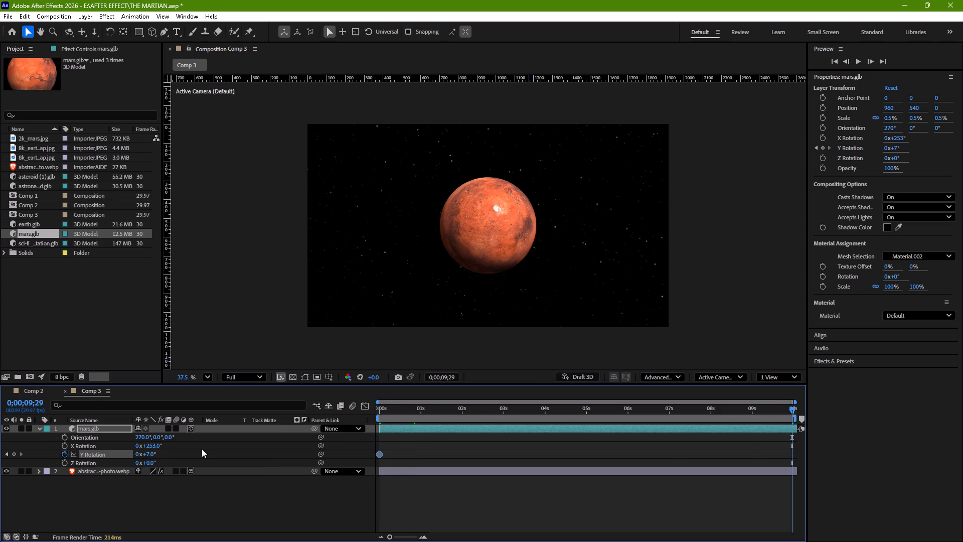
pyautogui.moveTo(150, 457); pyautogui.dragTo(105, 460)
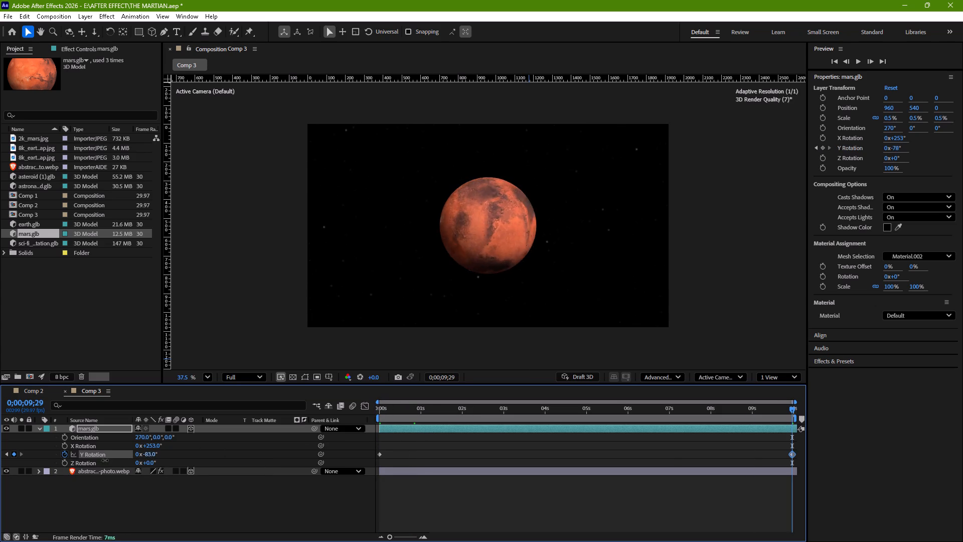
pyautogui.moveTo(105, 460); pyautogui.dragTo(33, 461)
pyautogui.moveTo(793, 408); pyautogui.dragTo(656, 420)
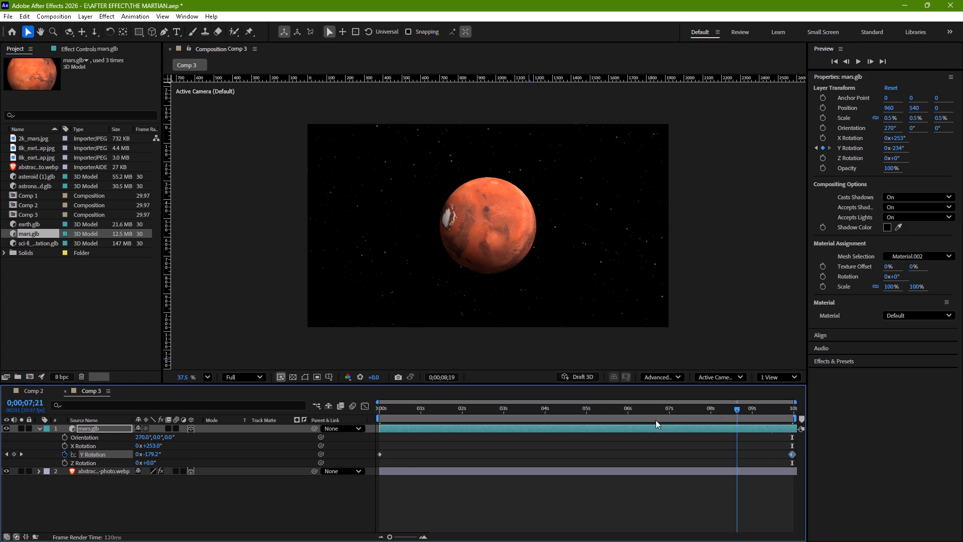
pyautogui.moveTo(656, 420); pyautogui.dragTo(406, 467)
pyautogui.moveTo(406, 409); pyautogui.dragTo(364, 426)
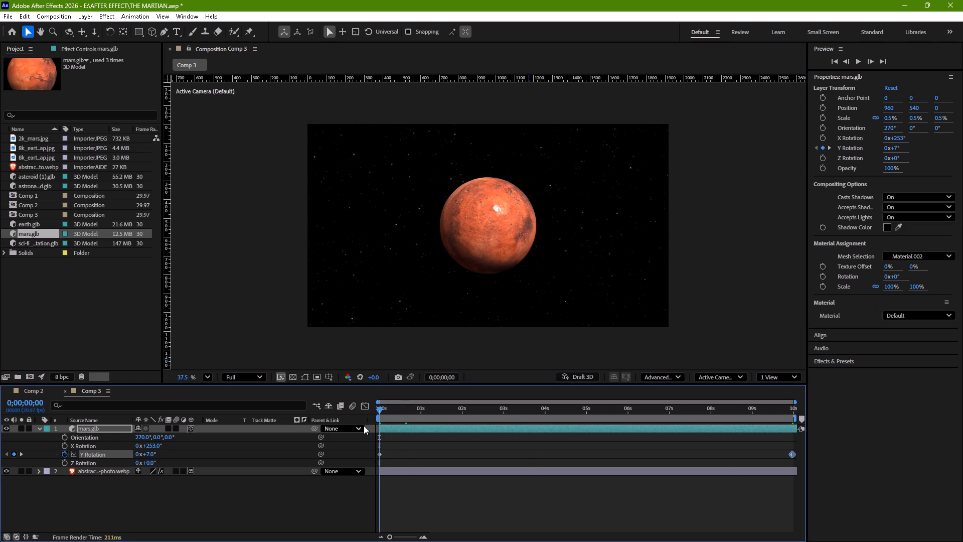
pyautogui.press('space')
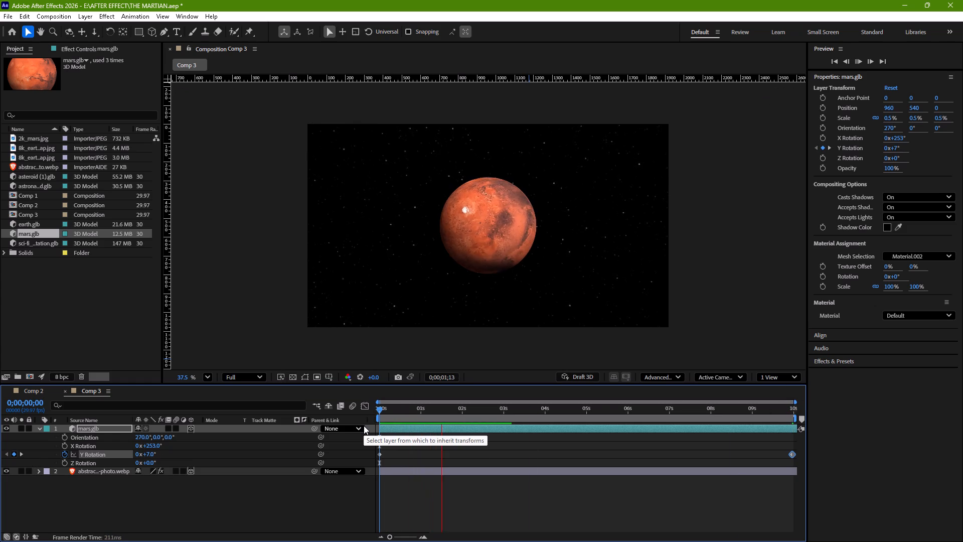
pyautogui.press('space')
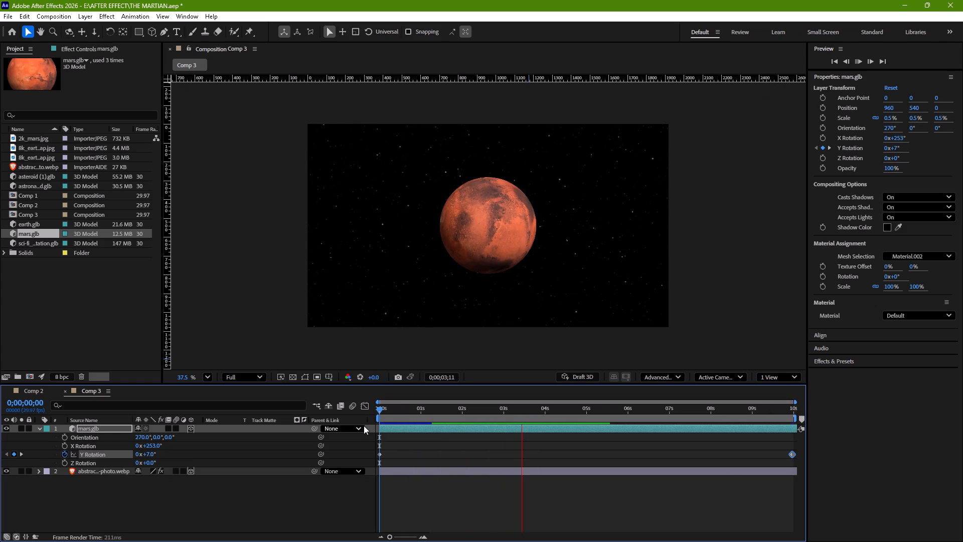
# Add a two-node camera named Camera 1 with the 50mm preset to Comp 3.
pyautogui.click(39, 429)
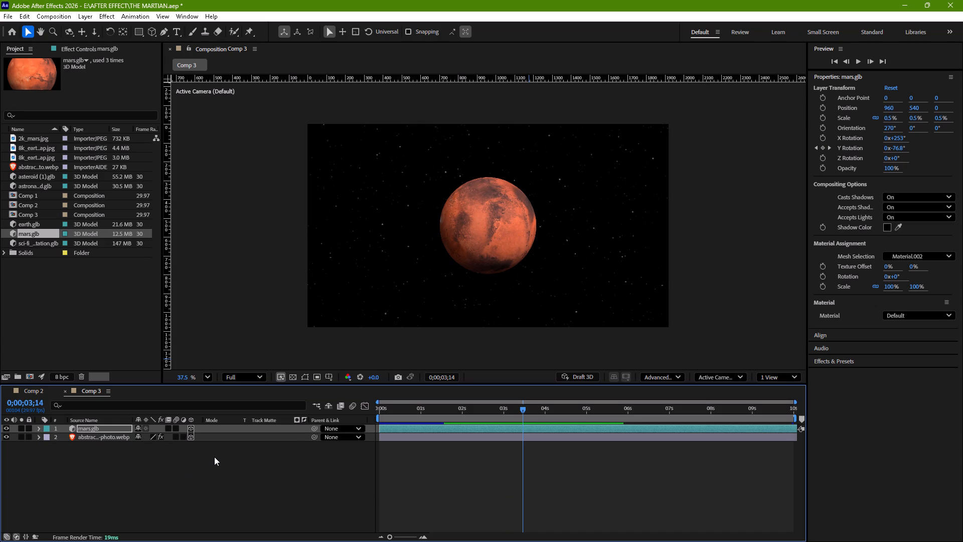
pyautogui.click(214, 457)
pyautogui.rightClick(214, 457)
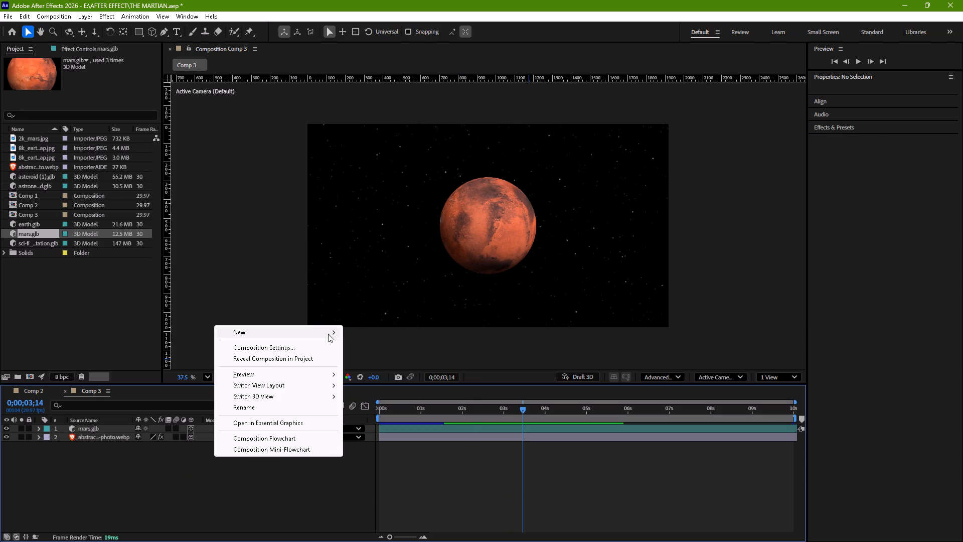
pyautogui.click(388, 380)
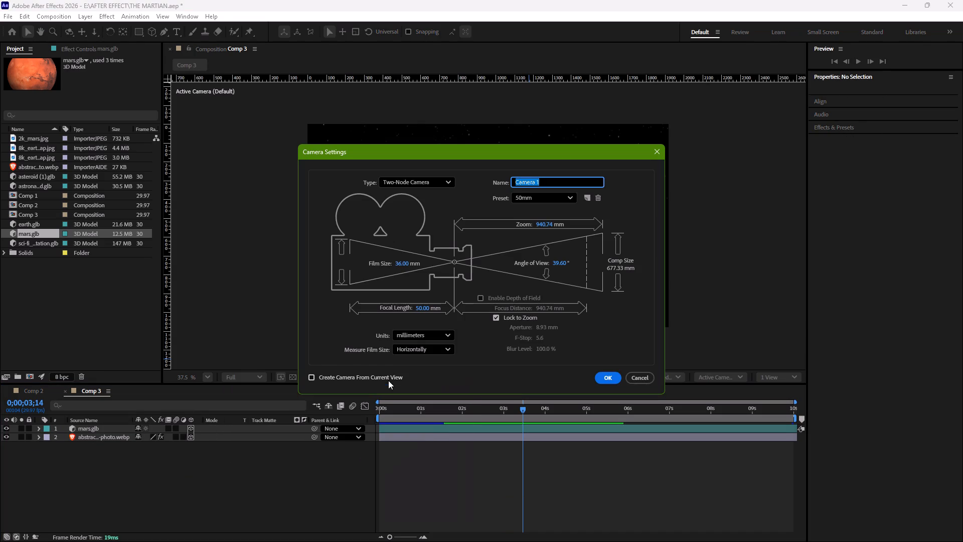
pyautogui.click(607, 377)
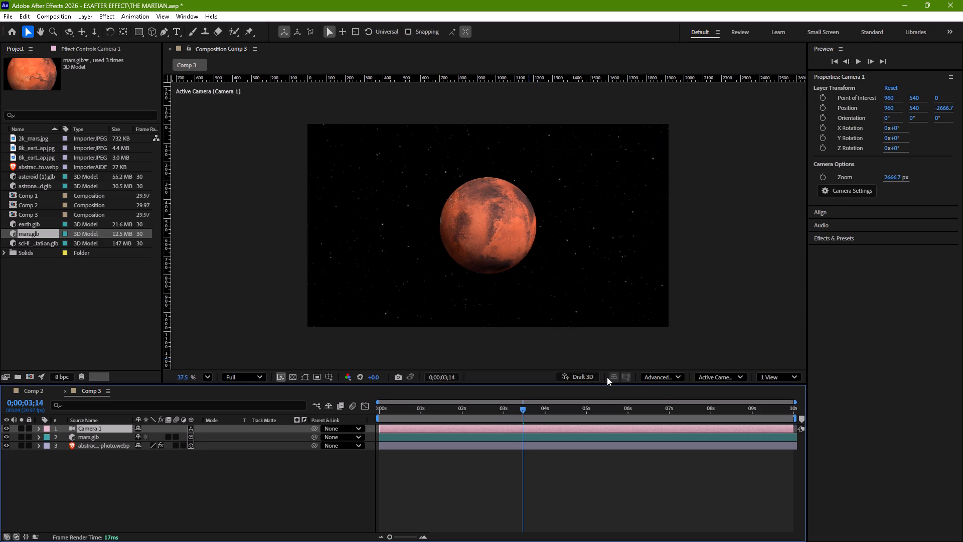
# Return Comp 3 to 0;00;00;00 and show it in a 2 Views layout with the second view set to Top.
pyautogui.moveTo(521, 410); pyautogui.dragTo(364, 435)
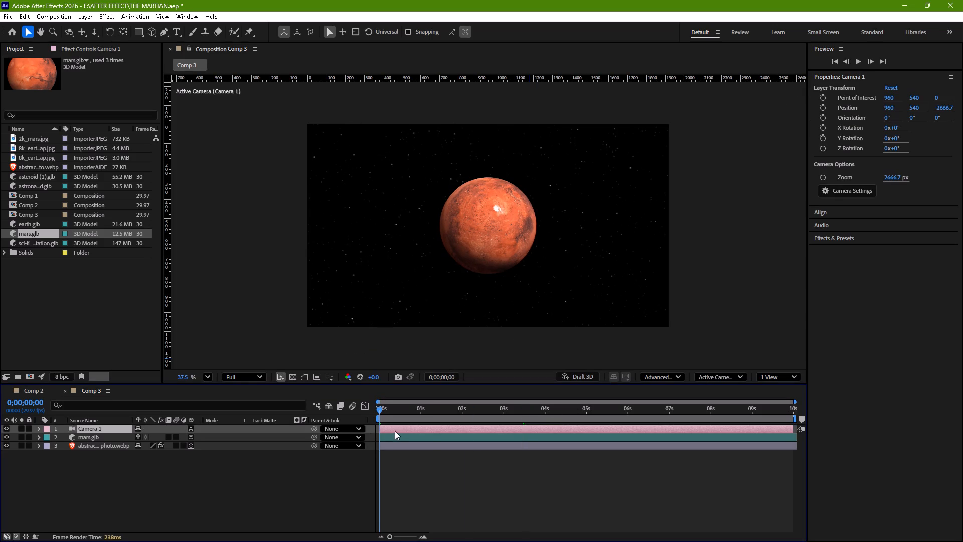
pyautogui.click(400, 429)
pyautogui.click(787, 373)
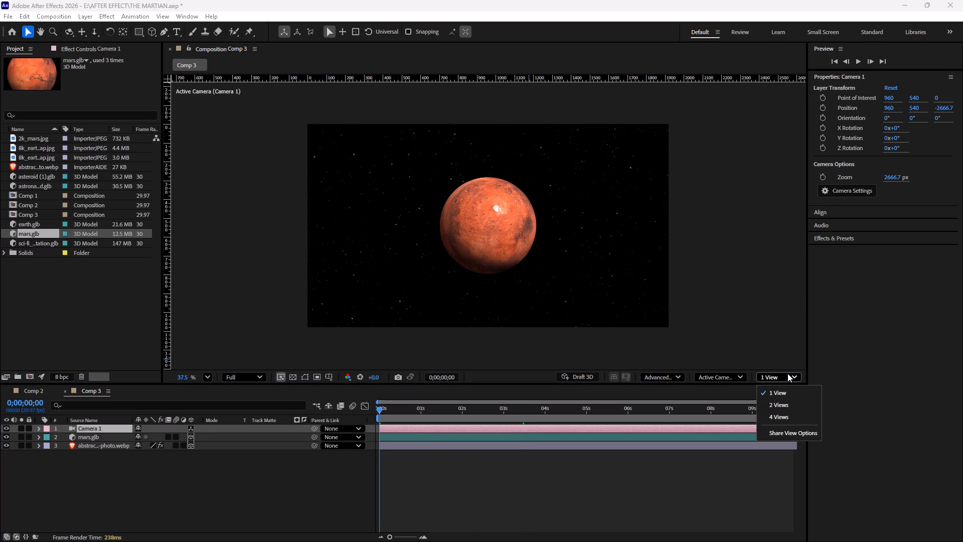
pyautogui.click(786, 402)
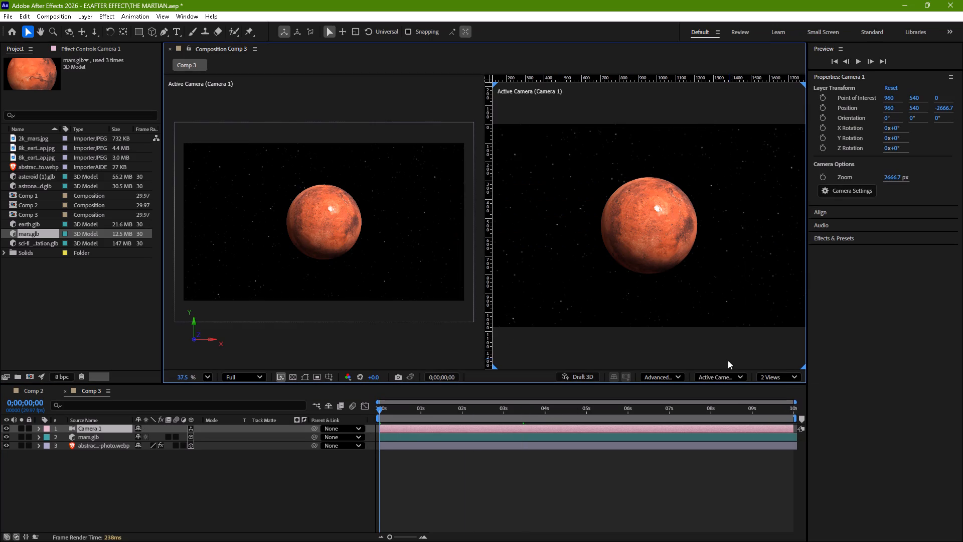
pyautogui.click(726, 375)
pyautogui.click(728, 248)
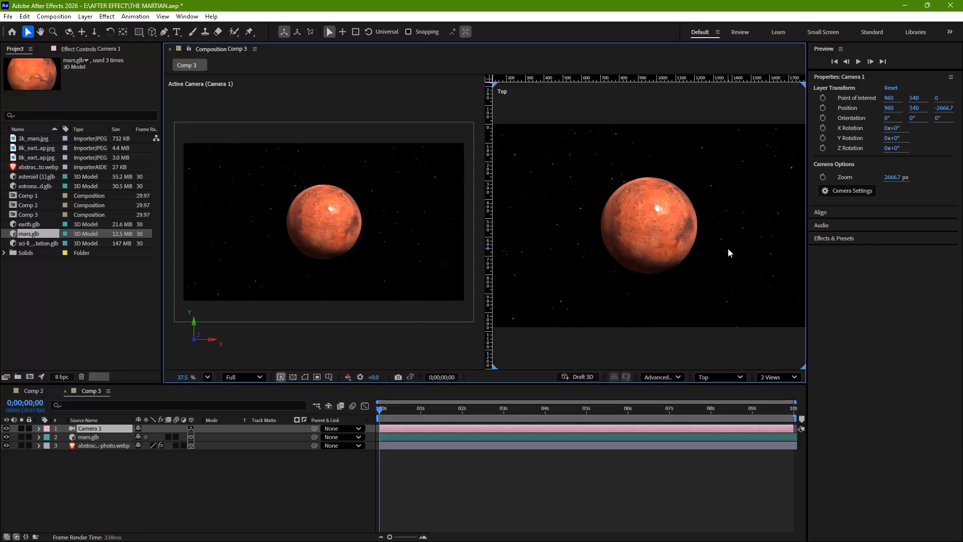
pyautogui.keyDown('ctrl'); pyautogui.scroll(-3, 728, 248); pyautogui.keyUp('ctrl')
pyautogui.press('space')
pyautogui.press('space')
pyautogui.press('space')
pyautogui.press('space')
pyautogui.press('space')
pyautogui.press('space')
pyautogui.press('space')
pyautogui.press('space')
pyautogui.press('space')
pyautogui.press('space')
pyautogui.press('space')
pyautogui.press('space')
pyautogui.press('space')
pyautogui.press('space')
pyautogui.press('space')
pyautogui.press('space')
pyautogui.press('space')
pyautogui.press('space')
pyautogui.press('space')
pyautogui.press('space')
pyautogui.moveTo(728, 248); pyautogui.dragTo(698, 144)
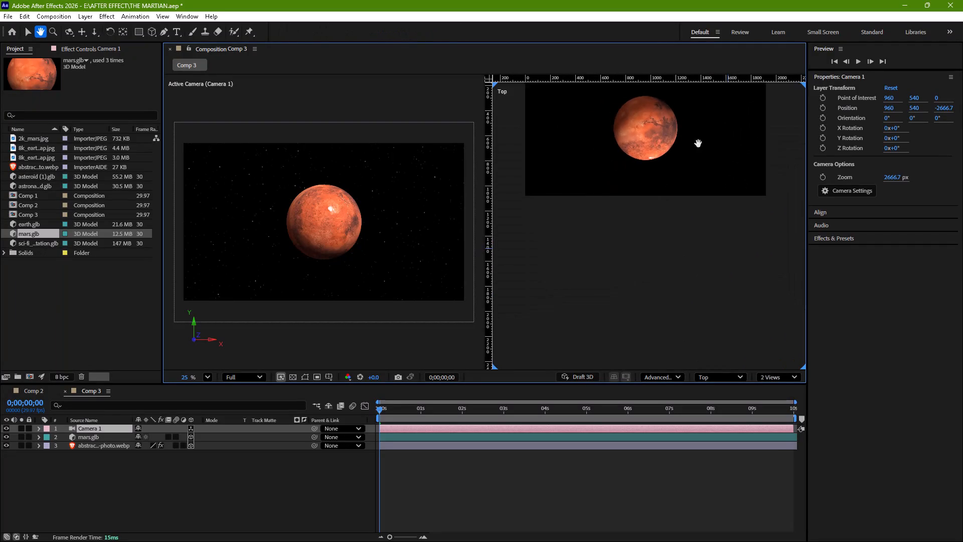
pyautogui.moveTo(698, 144); pyautogui.dragTo(711, 268)
# Nudge the mars.glb layer to position 954, 524.4, 2.9 in the active camera view.
pyautogui.click(327, 236)
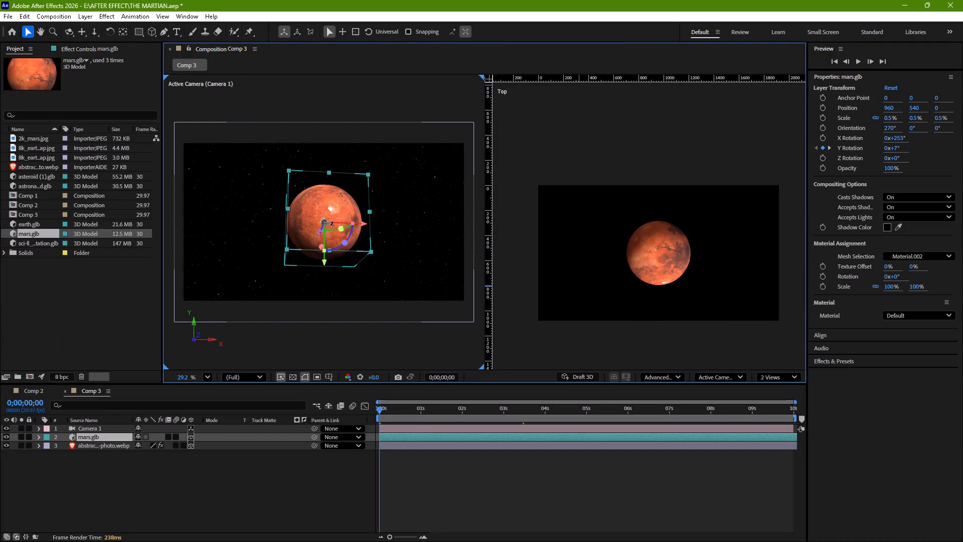
pyautogui.click(325, 223)
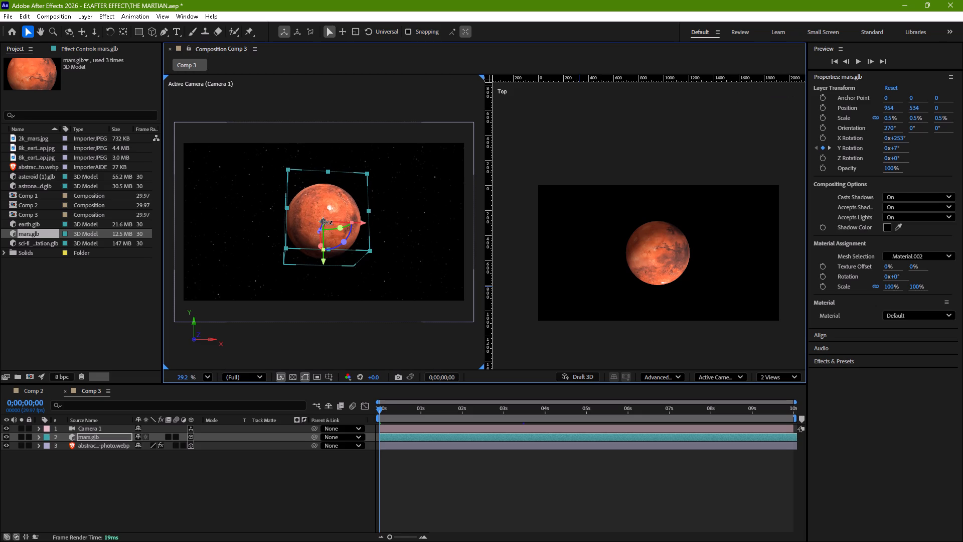
pyautogui.click(325, 260)
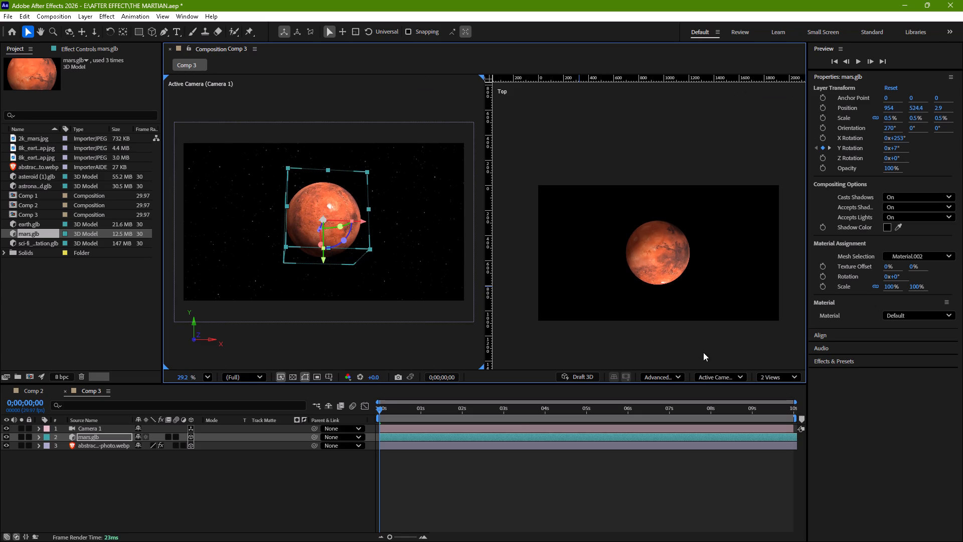
# Switch the first of the two views to Top, with both Mars and the whole of Camera 1 in frame.
pyautogui.click(731, 377)
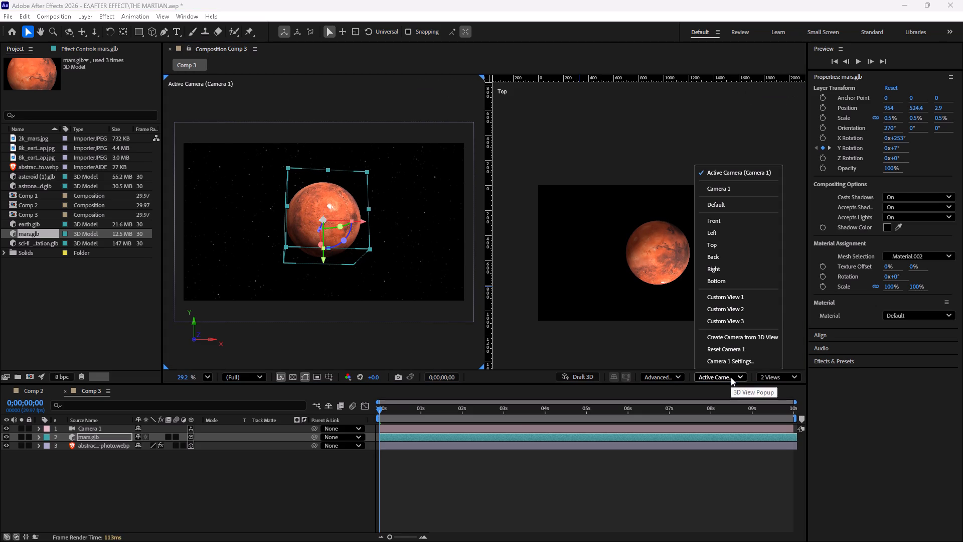
pyautogui.click(730, 191)
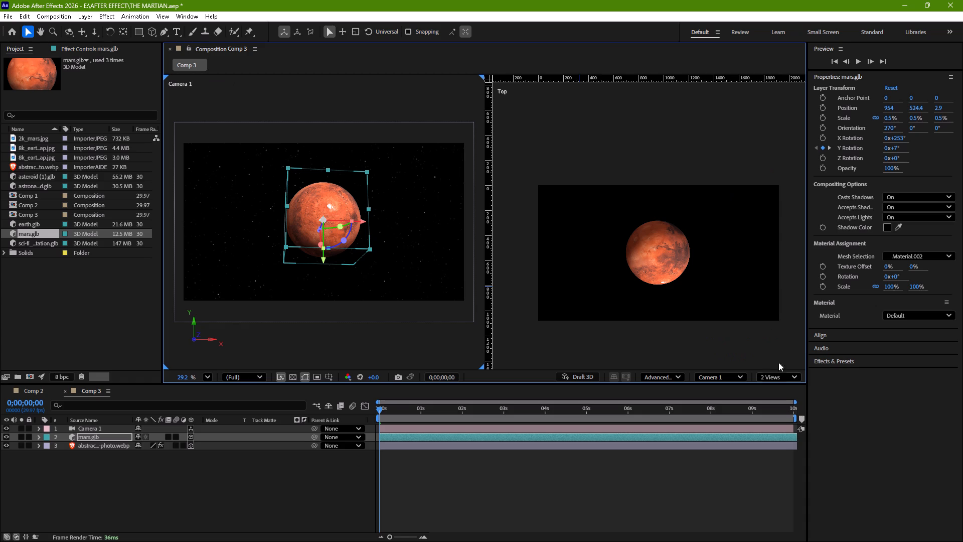
pyautogui.click(740, 377)
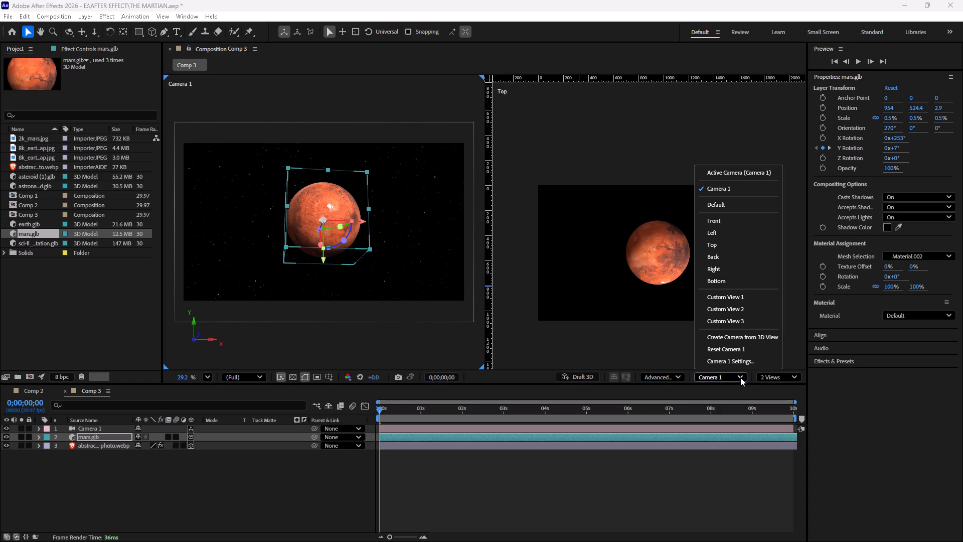
pyautogui.click(720, 241)
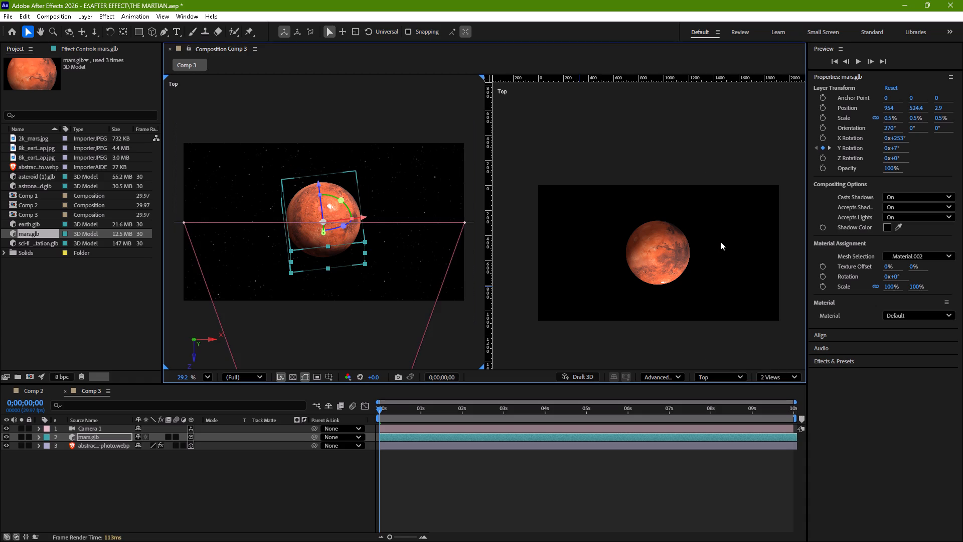
pyautogui.keyDown('ctrl'); pyautogui.scroll(-2, 679, 294); pyautogui.keyUp('ctrl')
pyautogui.keyDown('ctrl'); pyautogui.scroll(2, 679, 294); pyautogui.keyUp('ctrl')
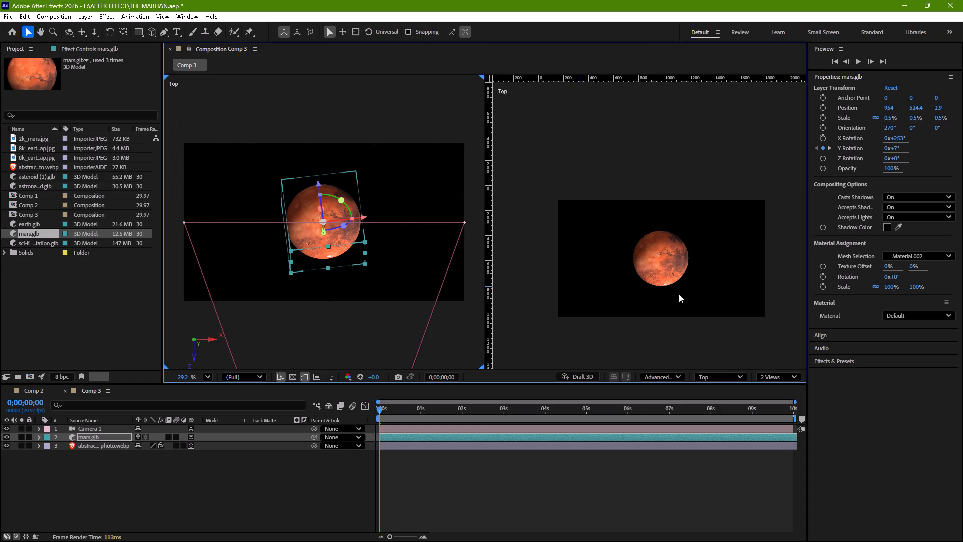
pyautogui.keyDown('ctrl'); pyautogui.scroll(-4, 414, 338); pyautogui.keyUp('ctrl')
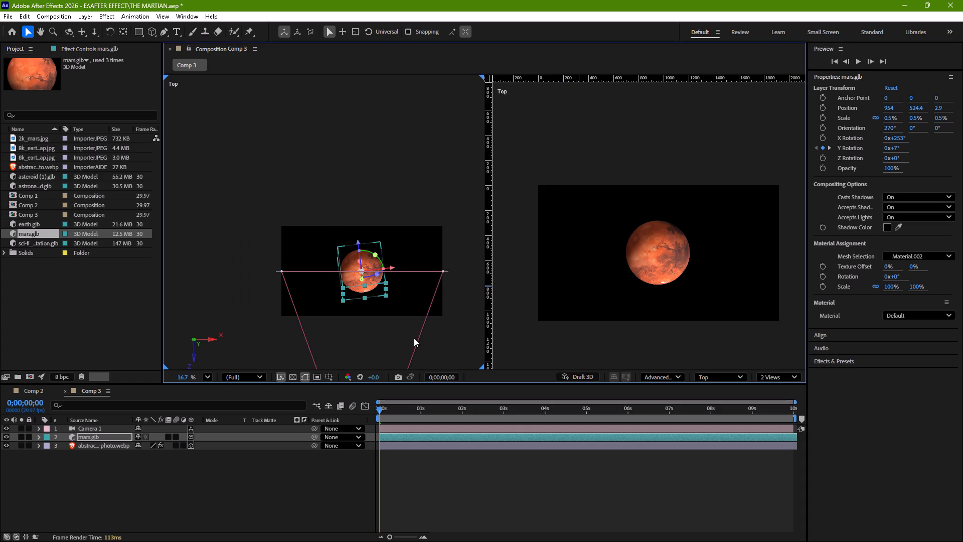
pyautogui.press('space')
pyautogui.press('space')
pyautogui.press('space')
pyautogui.press('space')
pyautogui.press('space')
pyautogui.press('space')
pyautogui.press('space')
pyautogui.press('space')
pyautogui.press('space')
pyautogui.press('space')
pyautogui.press('space')
pyautogui.press('space')
pyautogui.press('space')
pyautogui.press('space')
pyautogui.press('space')
pyautogui.press('space')
pyautogui.press('space')
pyautogui.press('space')
pyautogui.press('space')
pyautogui.press('space')
pyautogui.moveTo(414, 338); pyautogui.dragTo(388, 195)
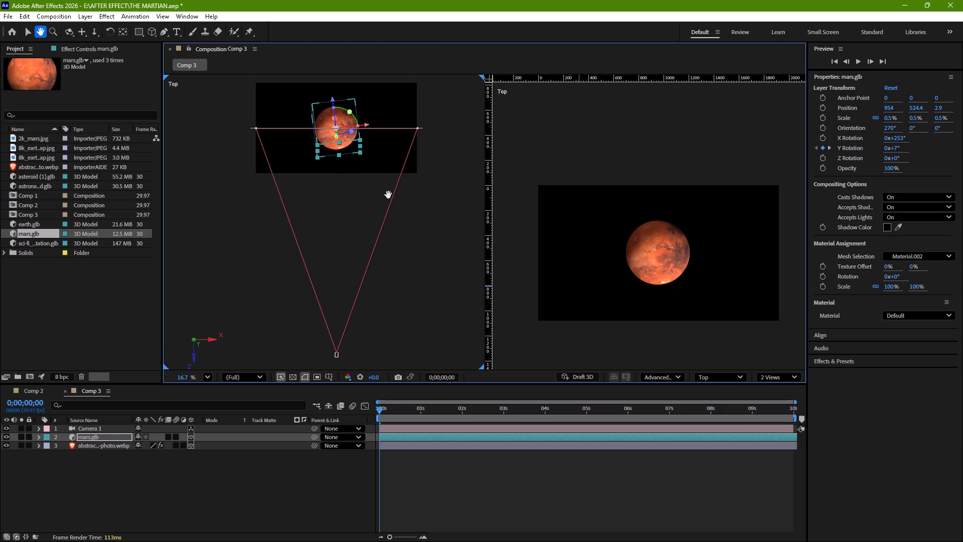
pyautogui.moveTo(388, 195); pyautogui.dragTo(388, 197)
# Move Camera 1 along its Z axis to position Z -2307.7, with its point of interest at Z 359.
pyautogui.click(337, 359)
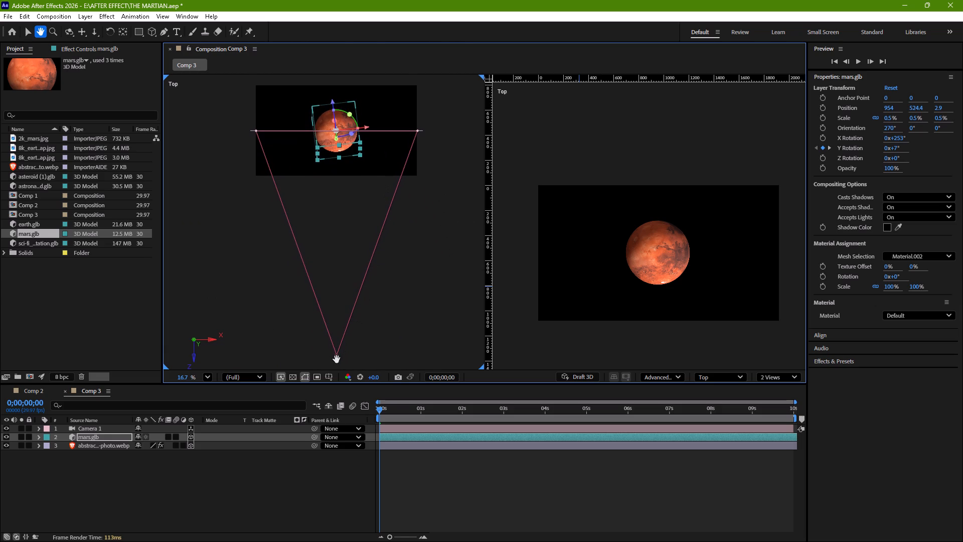
pyautogui.press('h')
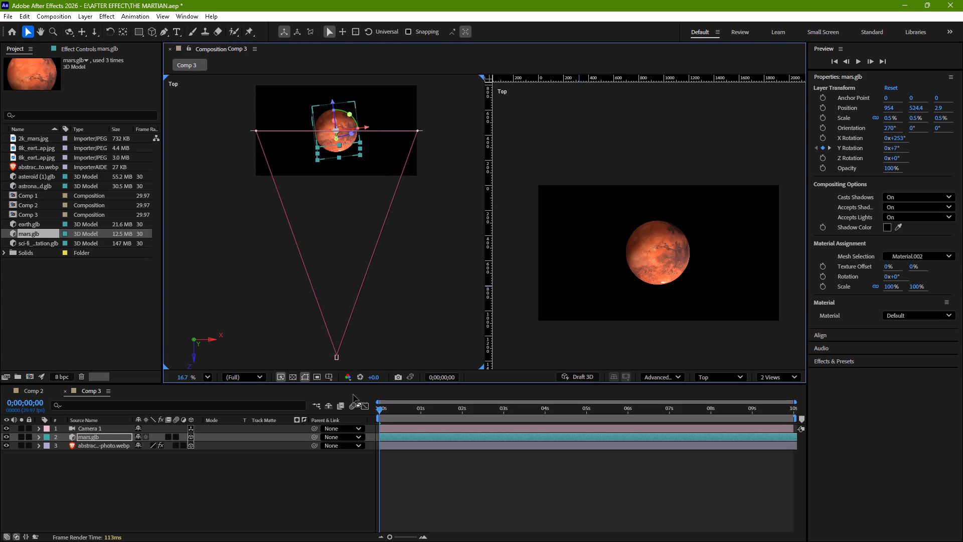
pyautogui.click(389, 439)
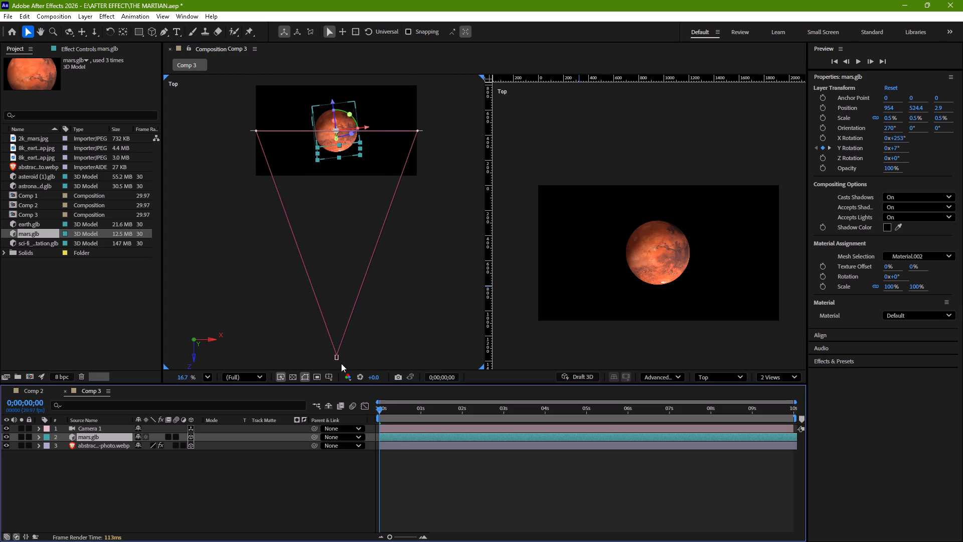
pyautogui.click(336, 354)
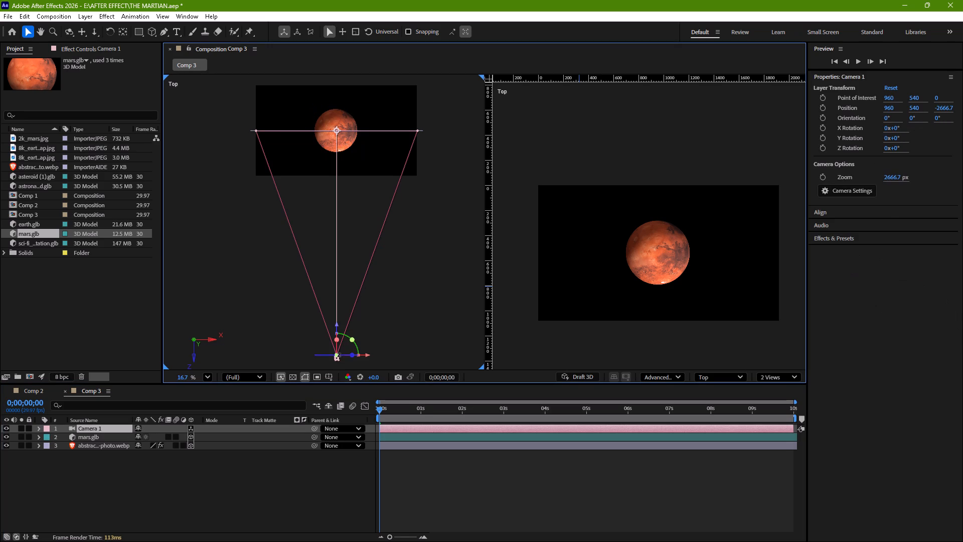
pyautogui.moveTo(337, 356); pyautogui.dragTo(337, 372)
pyautogui.moveTo(337, 326); pyautogui.dragTo(337, 326)
pyautogui.moveTo(337, 326); pyautogui.dragTo(335, 346)
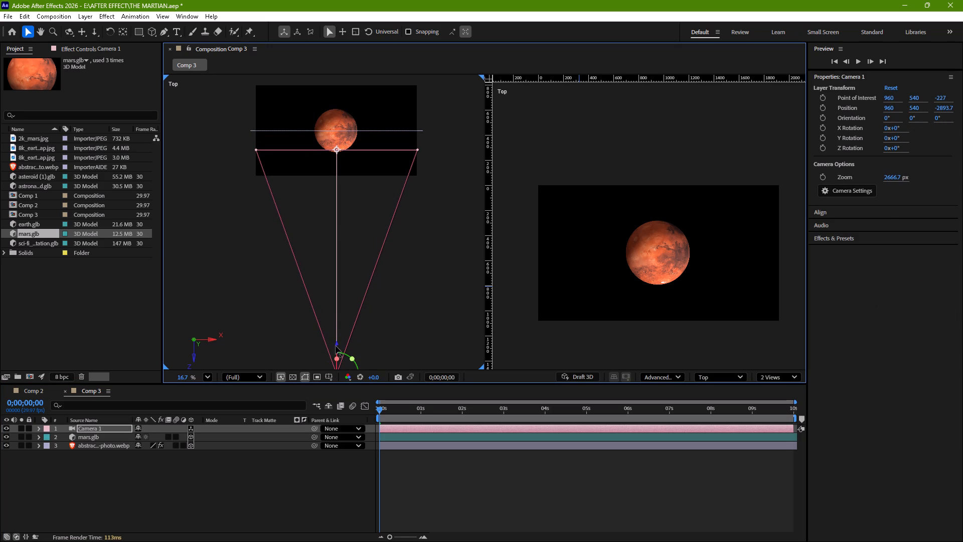
pyautogui.moveTo(337, 345); pyautogui.dragTo(339, 294)
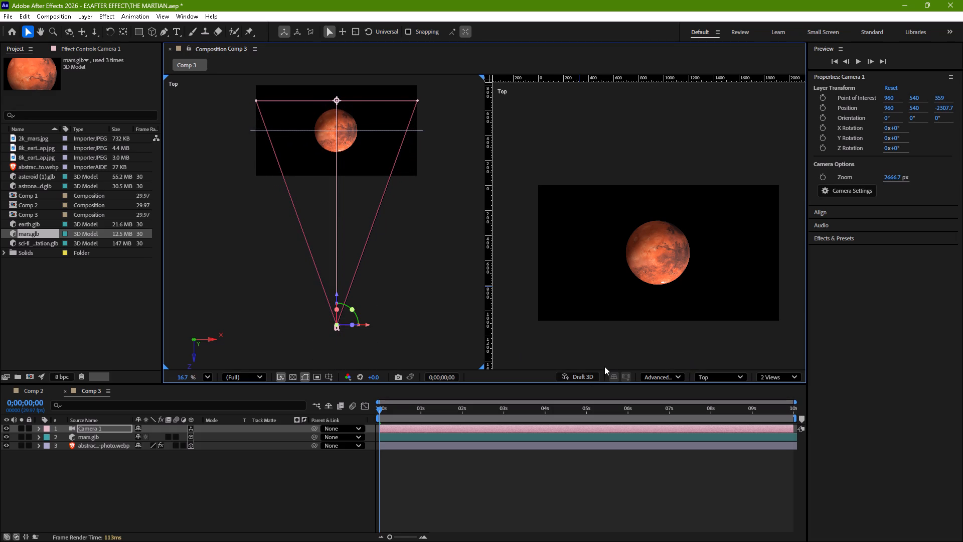
# Check the shot through Camera 1 in the first view, and return that view to Top.
pyautogui.click(712, 375)
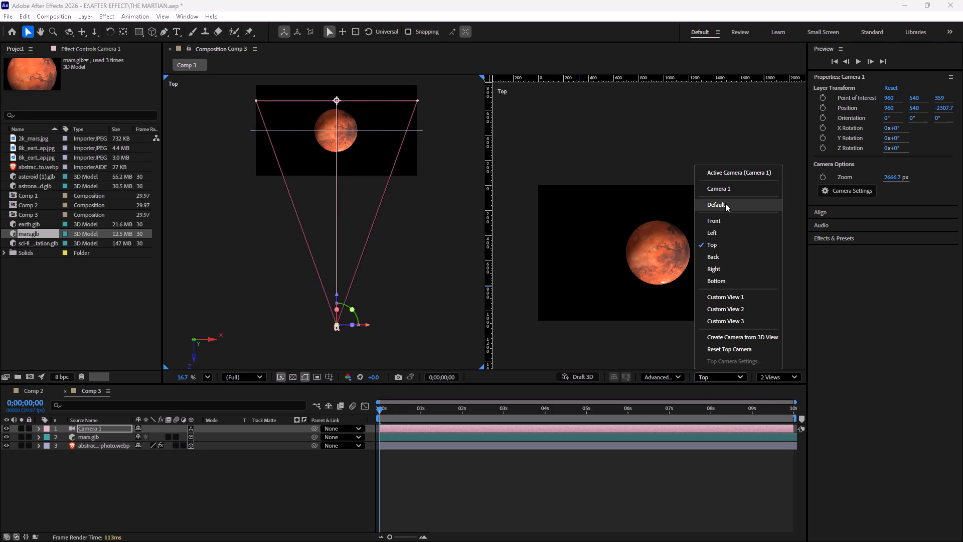
pyautogui.click(725, 190)
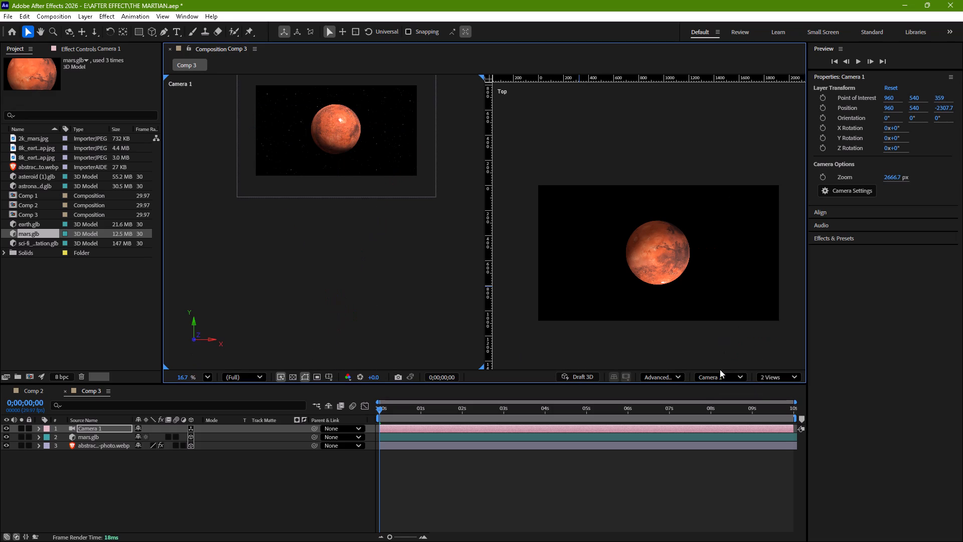
pyautogui.click(720, 373)
pyautogui.click(728, 239)
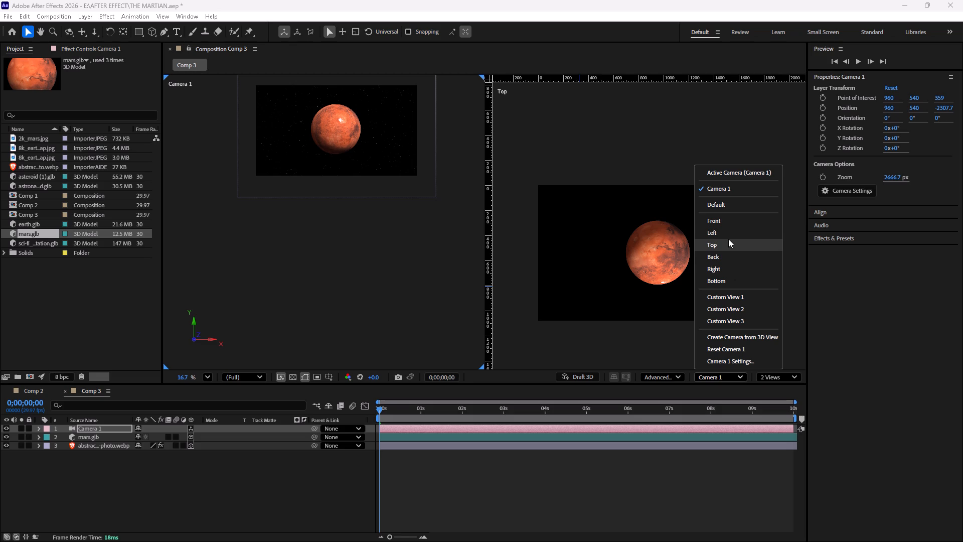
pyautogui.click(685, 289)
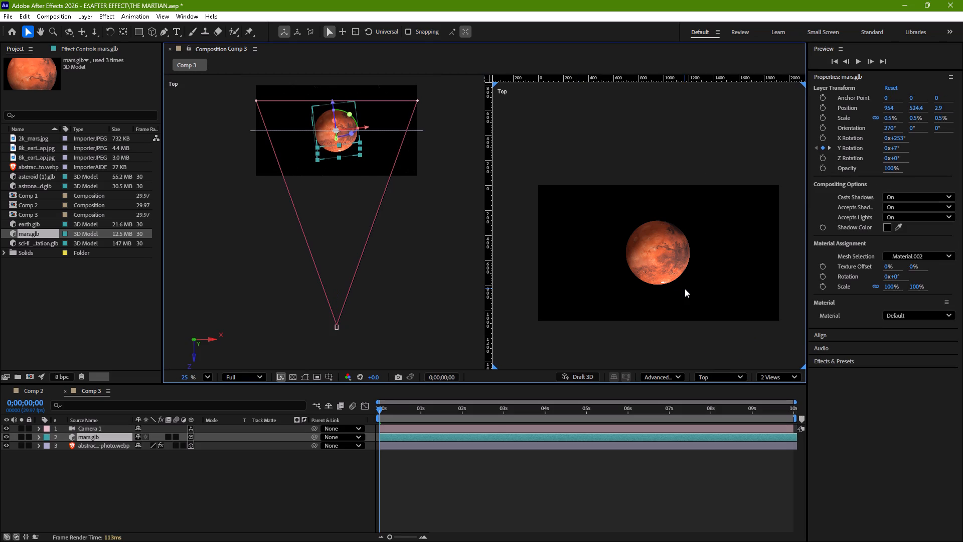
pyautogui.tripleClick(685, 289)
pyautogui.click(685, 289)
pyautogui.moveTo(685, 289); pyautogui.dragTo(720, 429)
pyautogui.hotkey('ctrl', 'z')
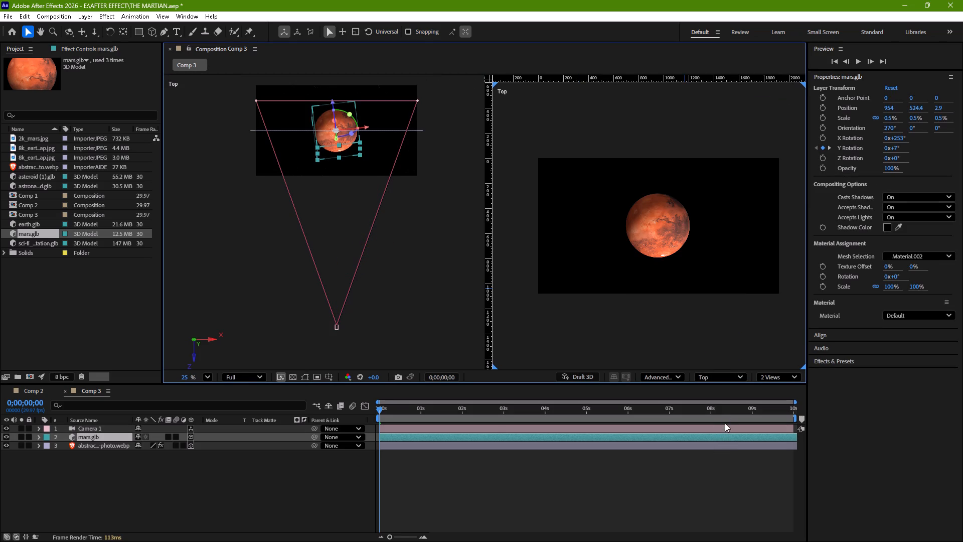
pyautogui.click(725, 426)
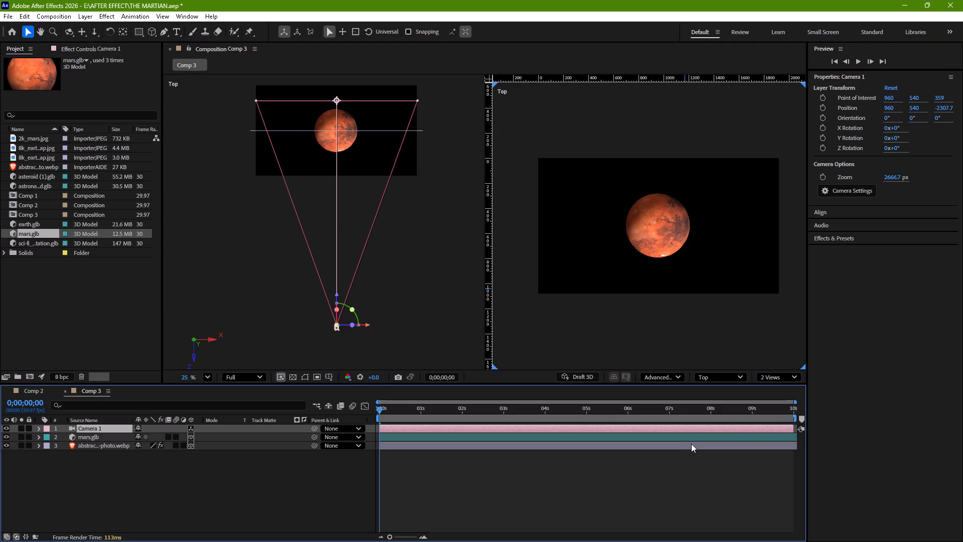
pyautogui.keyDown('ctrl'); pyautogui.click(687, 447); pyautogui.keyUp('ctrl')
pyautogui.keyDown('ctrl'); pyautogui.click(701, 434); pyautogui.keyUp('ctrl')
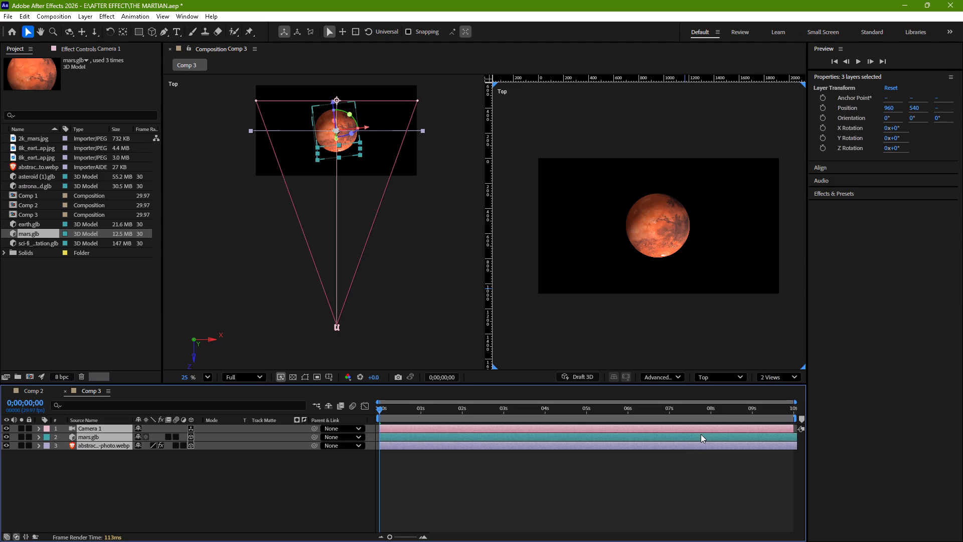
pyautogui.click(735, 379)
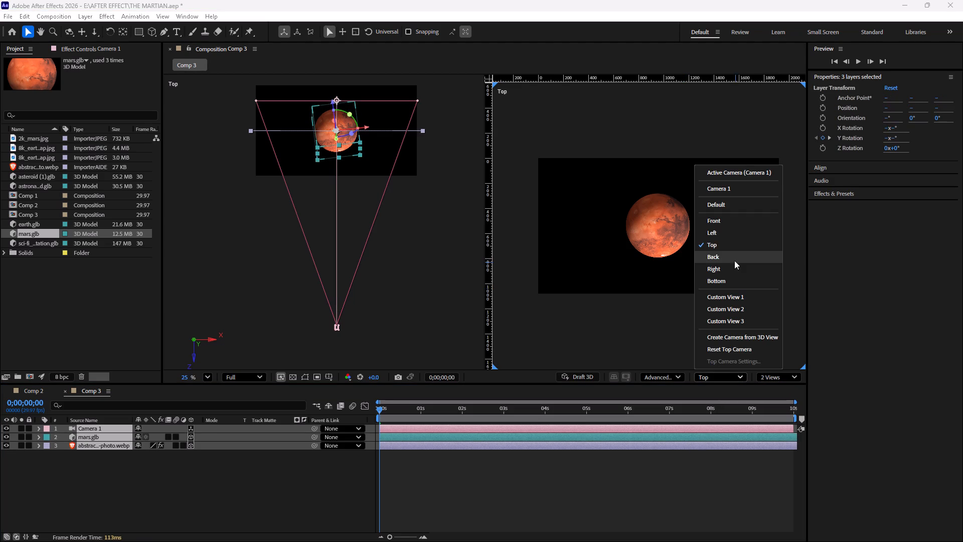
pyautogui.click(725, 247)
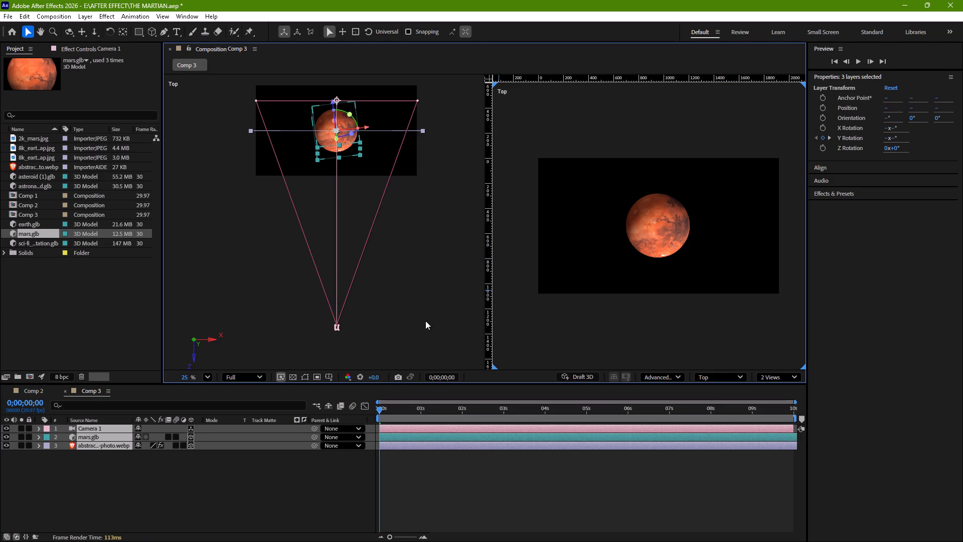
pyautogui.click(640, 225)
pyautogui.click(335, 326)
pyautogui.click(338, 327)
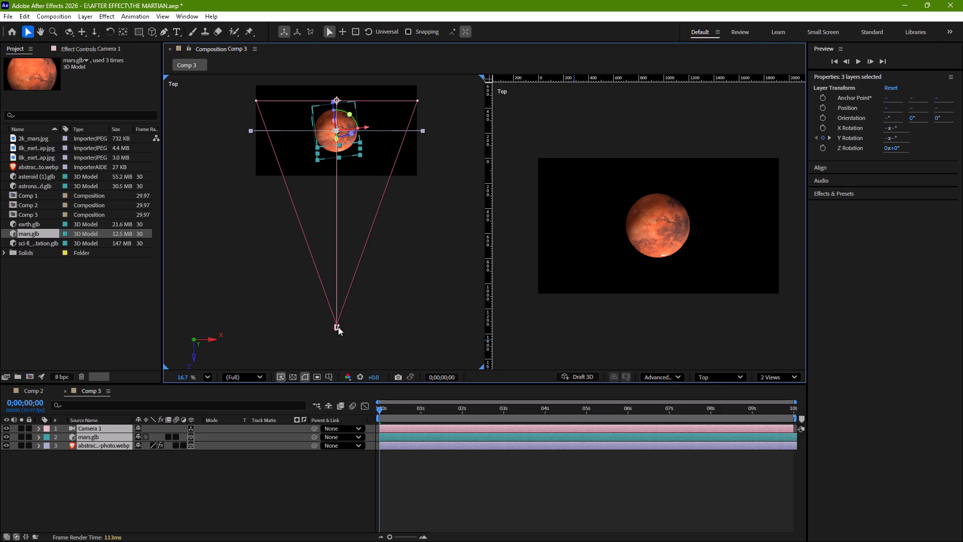
# Move Camera 1 alone back along its Z axis to position Z -2672.7, with its point of interest at Z -6.
pyautogui.click(323, 479)
pyautogui.click(412, 435)
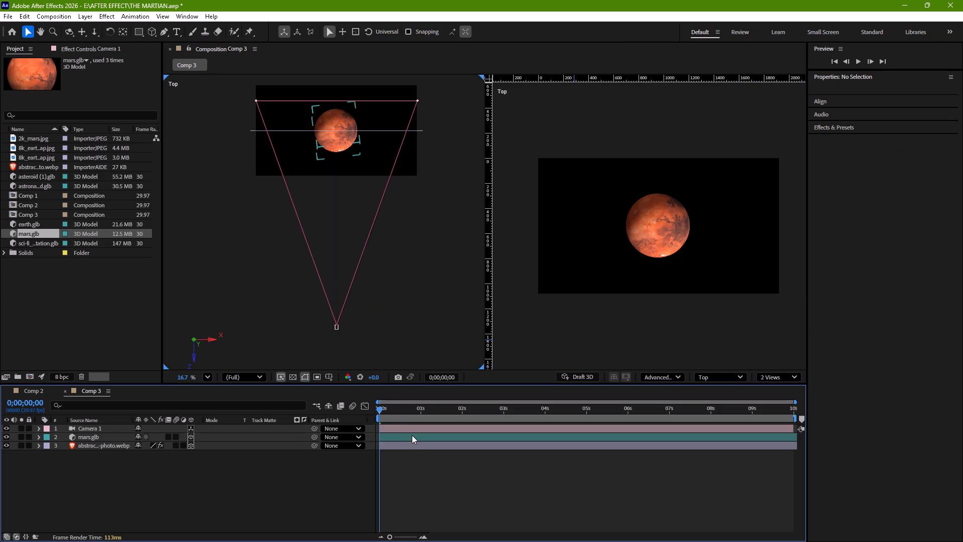
pyautogui.click(336, 323)
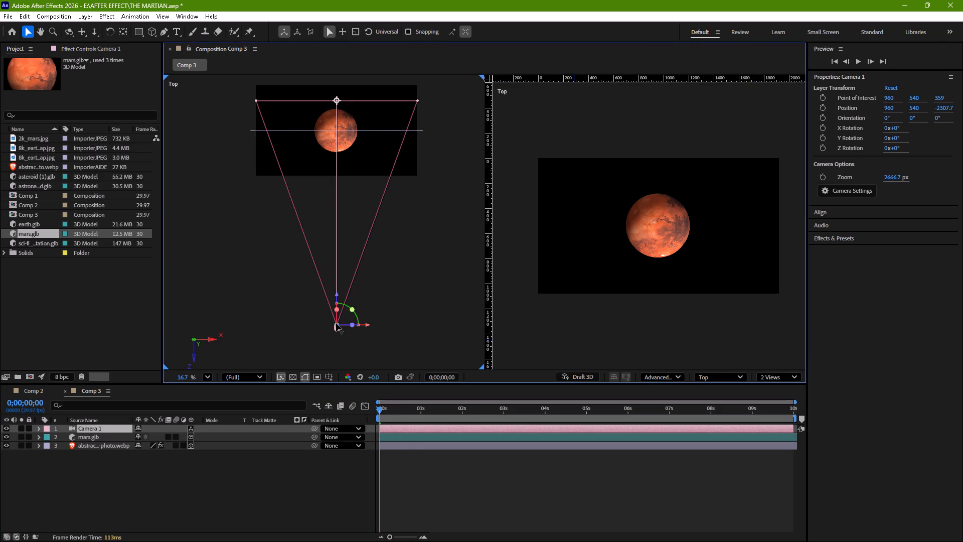
pyautogui.moveTo(337, 293); pyautogui.dragTo(337, 299)
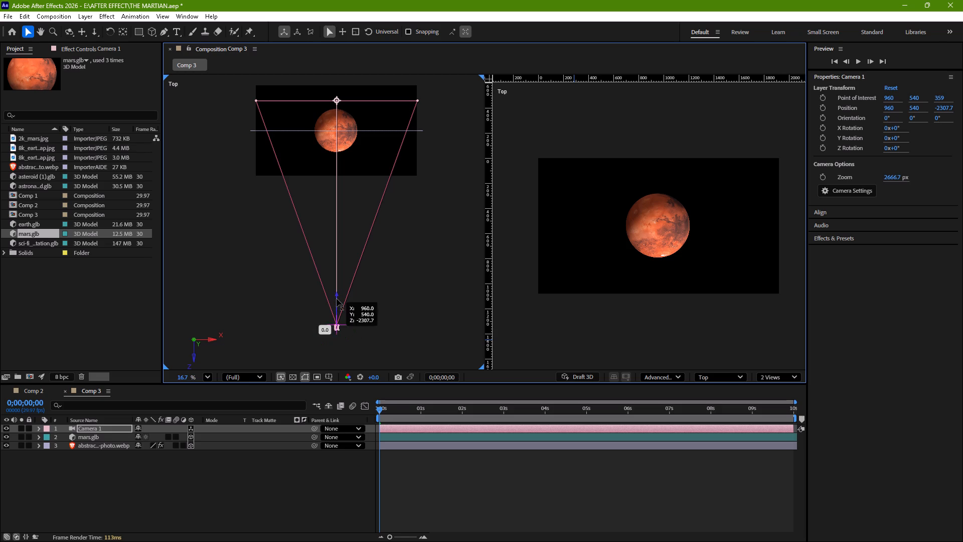
pyautogui.moveTo(337, 299); pyautogui.dragTo(333, 326)
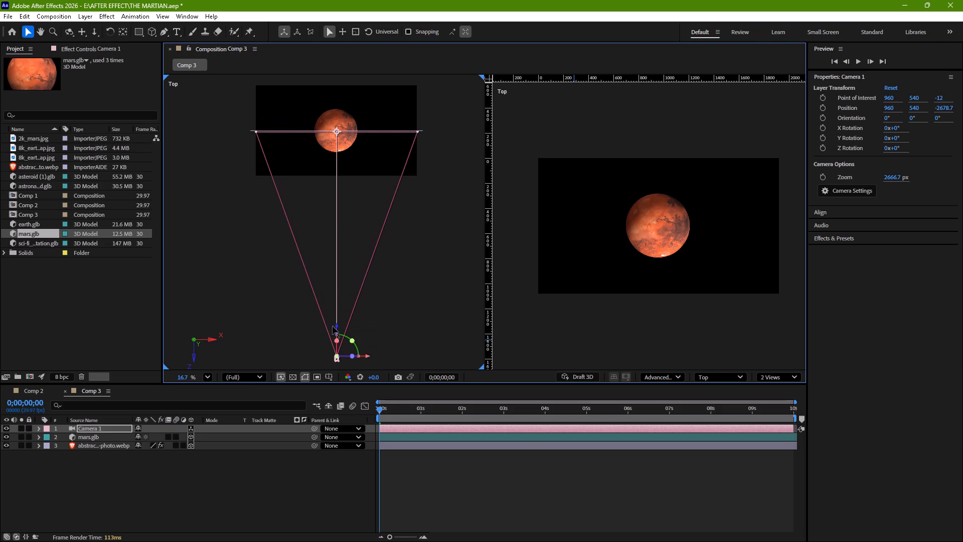
pyautogui.click(337, 326)
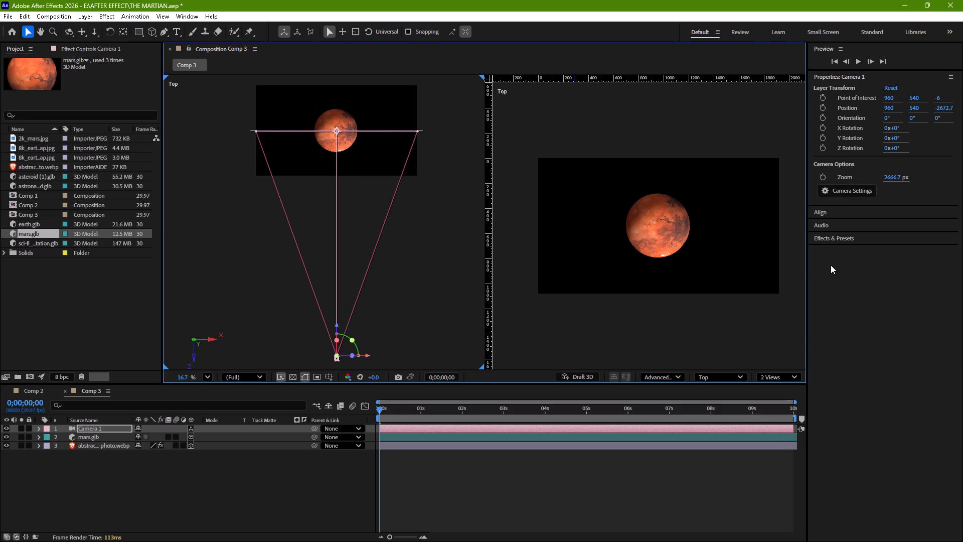
pyautogui.click(724, 426)
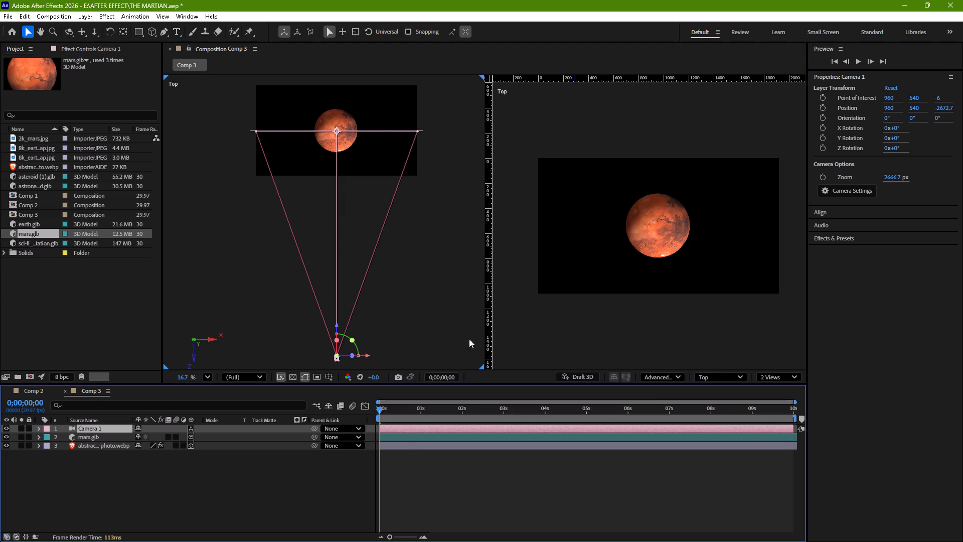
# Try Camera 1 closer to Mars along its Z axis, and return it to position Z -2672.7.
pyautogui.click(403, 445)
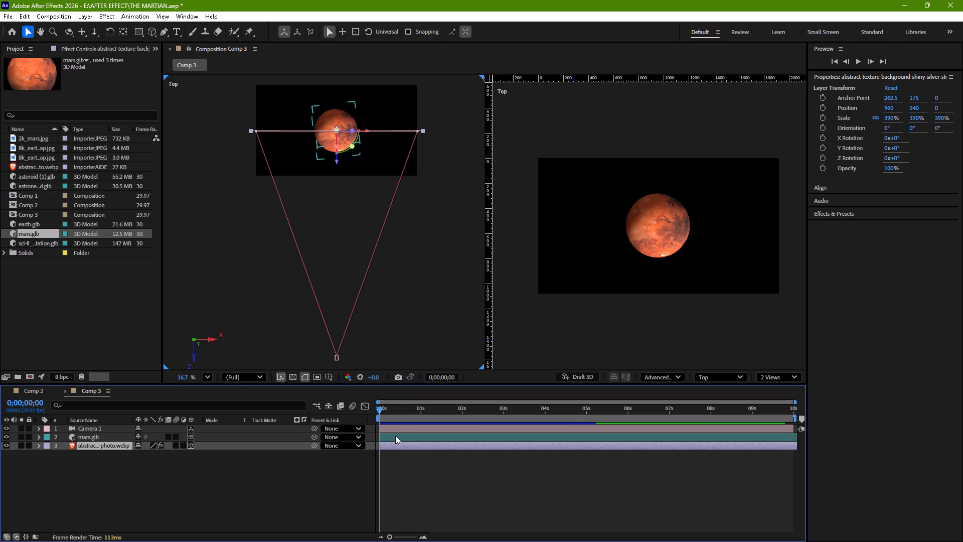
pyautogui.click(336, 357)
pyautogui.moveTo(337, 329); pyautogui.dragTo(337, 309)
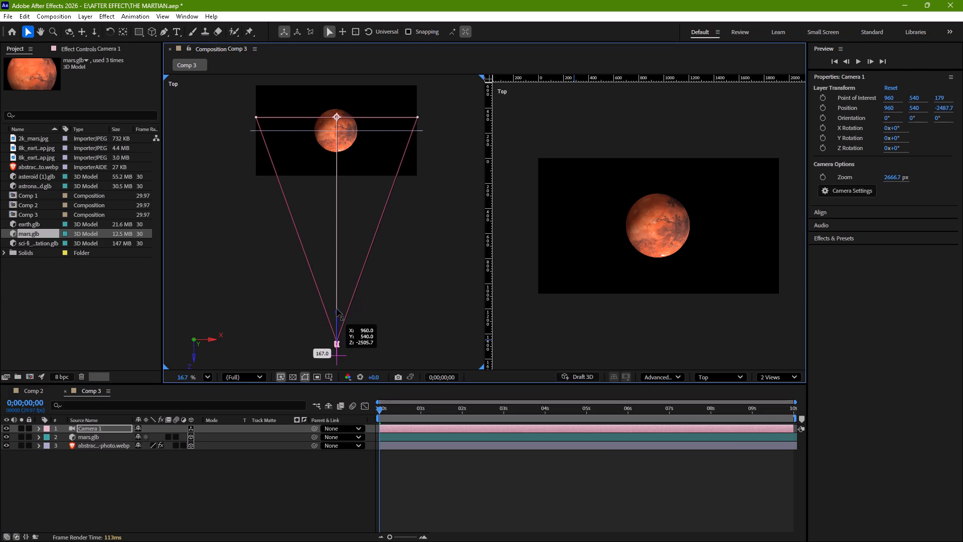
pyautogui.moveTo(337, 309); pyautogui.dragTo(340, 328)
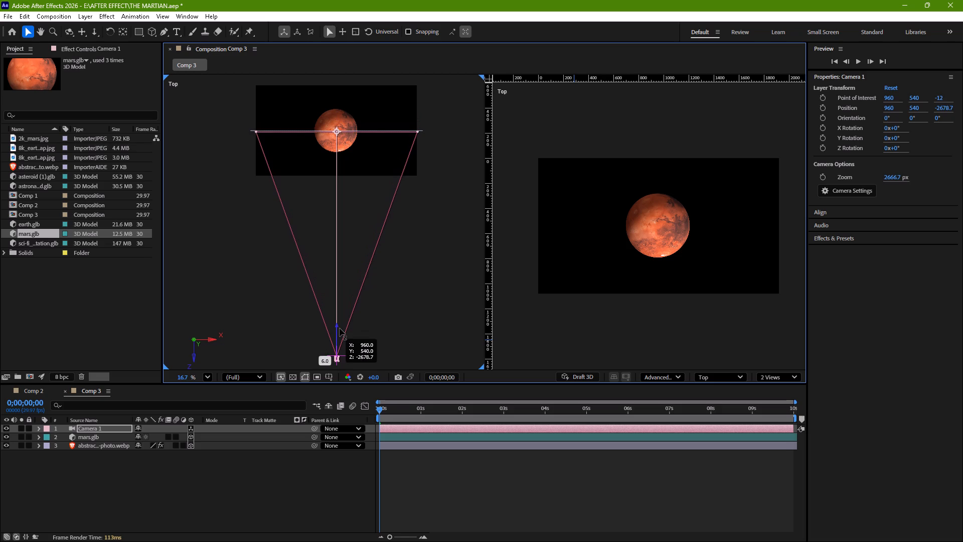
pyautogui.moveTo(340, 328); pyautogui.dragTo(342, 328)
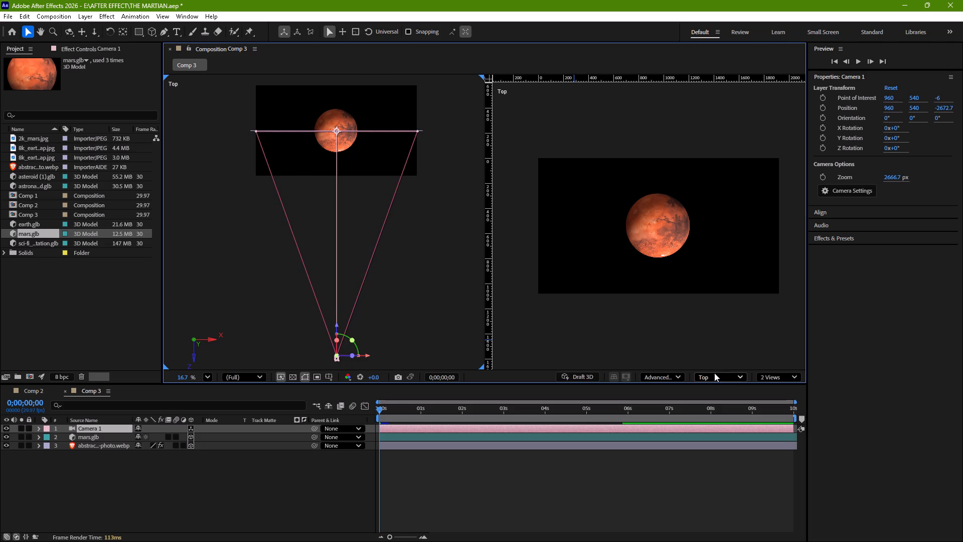
# Switch the first of the two views to Camera 1 and centre the shot in it.
pyautogui.click(715, 374)
pyautogui.click(740, 193)
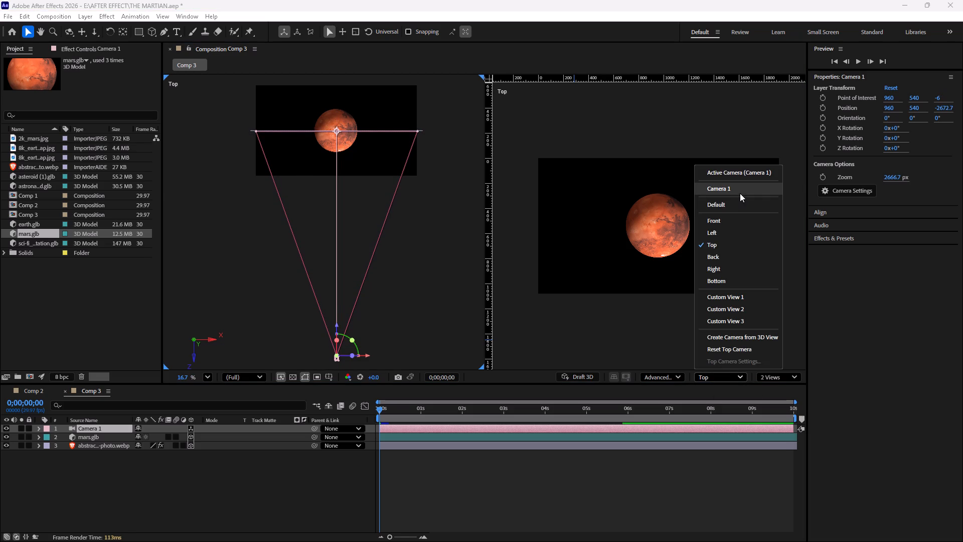
pyautogui.press('space')
pyautogui.press('space')
pyautogui.press('space')
pyautogui.press('space')
pyautogui.press('space')
pyautogui.press('space')
pyautogui.press('space')
pyautogui.press('space')
pyautogui.press('space')
pyautogui.press('space')
pyautogui.press('space')
pyautogui.press('space')
pyautogui.press('space')
pyautogui.press('space')
pyautogui.press('space')
pyautogui.press('space')
pyautogui.press('space')
pyautogui.press('space')
pyautogui.press('space')
pyautogui.press('space')
pyautogui.moveTo(353, 161); pyautogui.dragTo(341, 242)
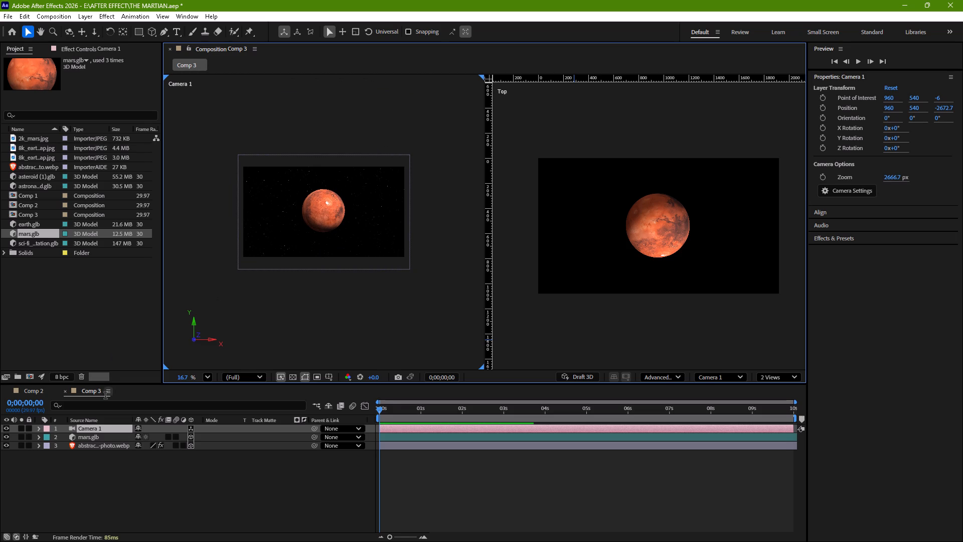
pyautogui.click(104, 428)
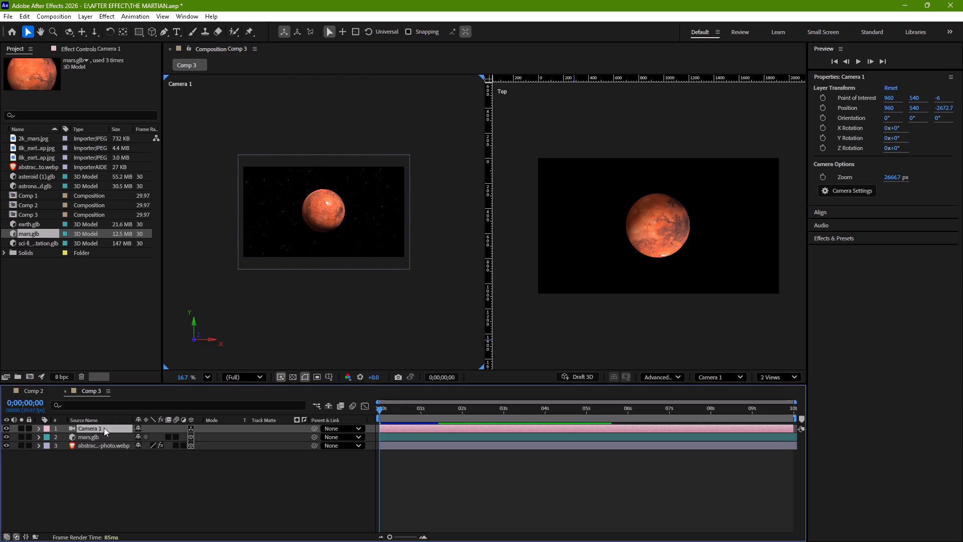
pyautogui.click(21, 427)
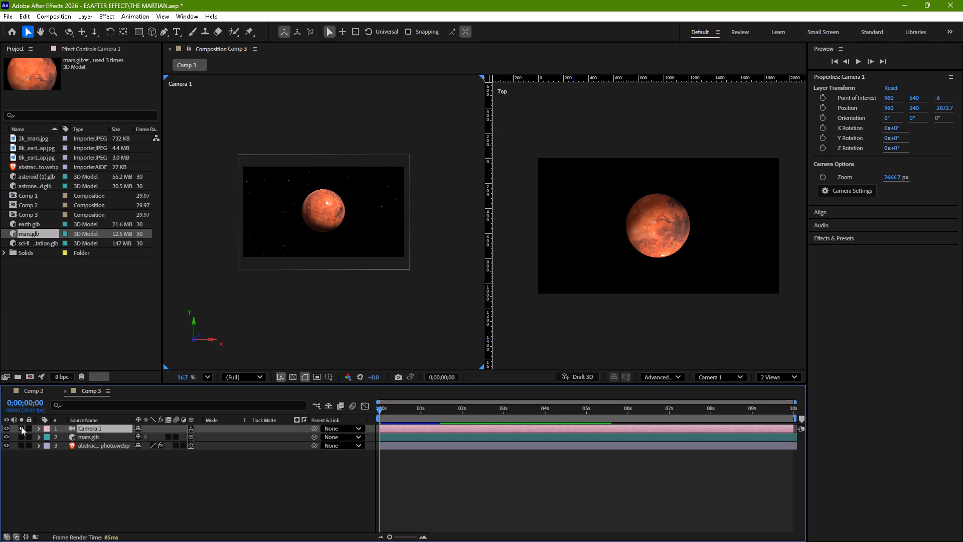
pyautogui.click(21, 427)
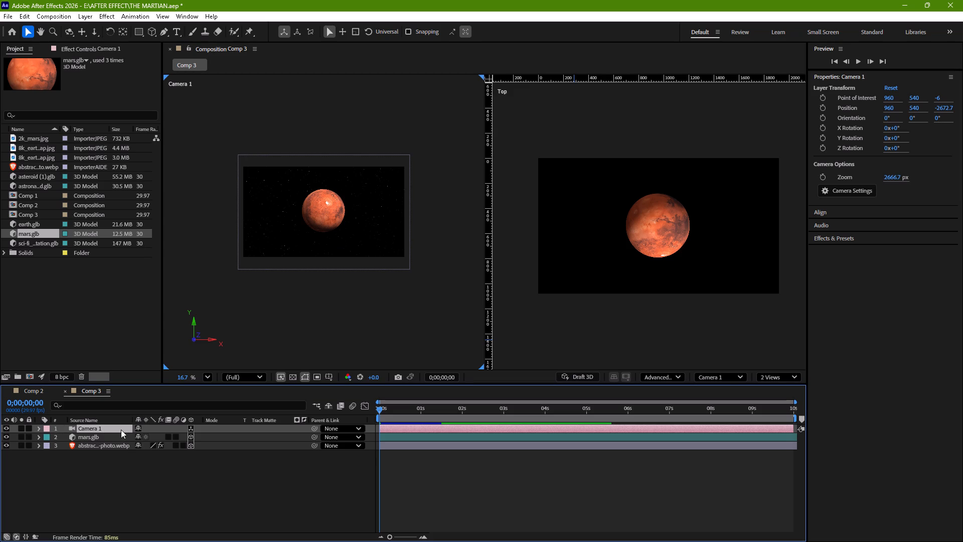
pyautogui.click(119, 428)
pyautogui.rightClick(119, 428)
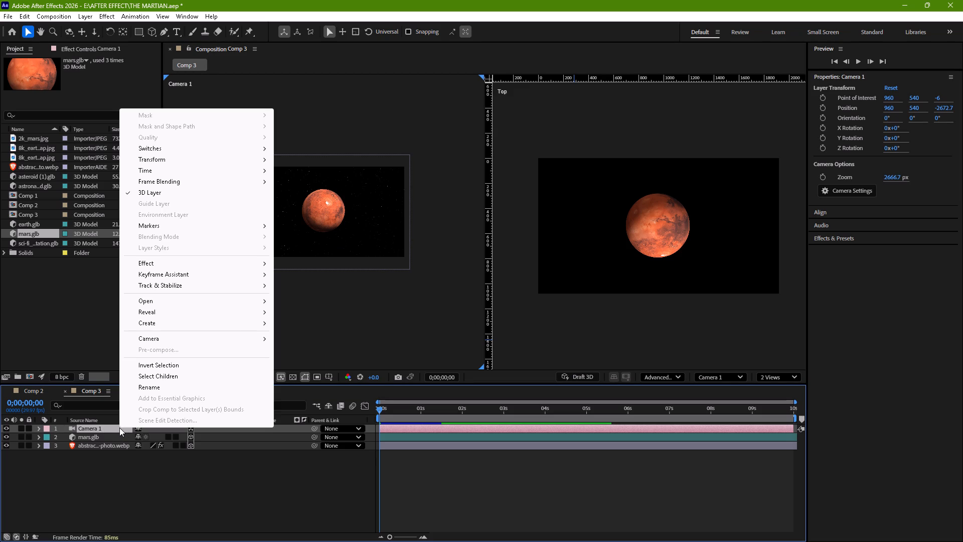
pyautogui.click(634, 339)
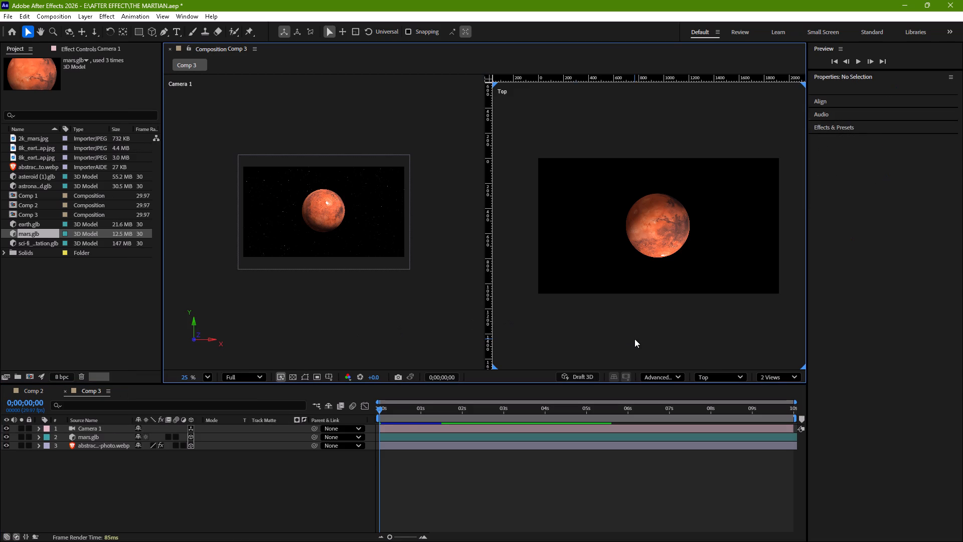
# Set Camera 1's Zoom to 2528.7 px so the starry background just fills the frame's width.
pyautogui.click(404, 425)
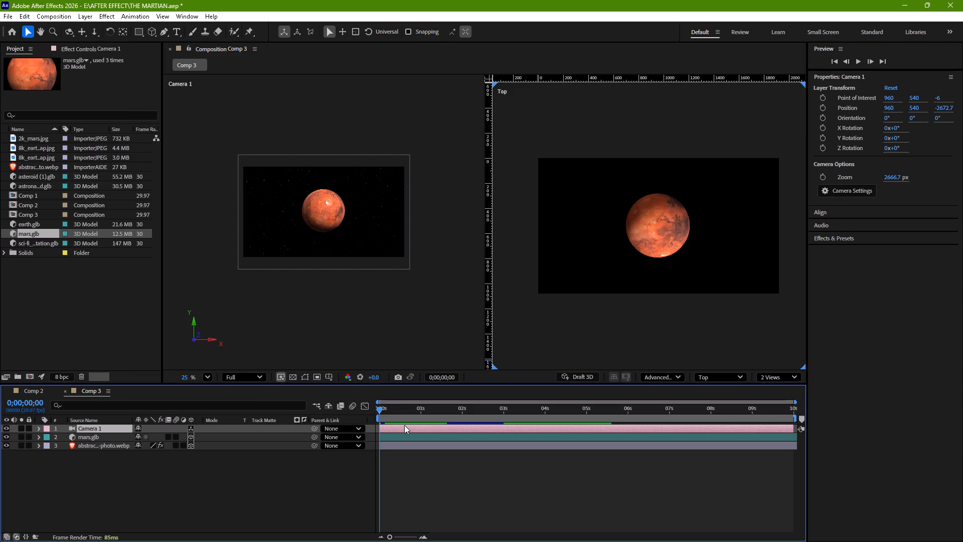
pyautogui.moveTo(891, 179); pyautogui.dragTo(954, 174)
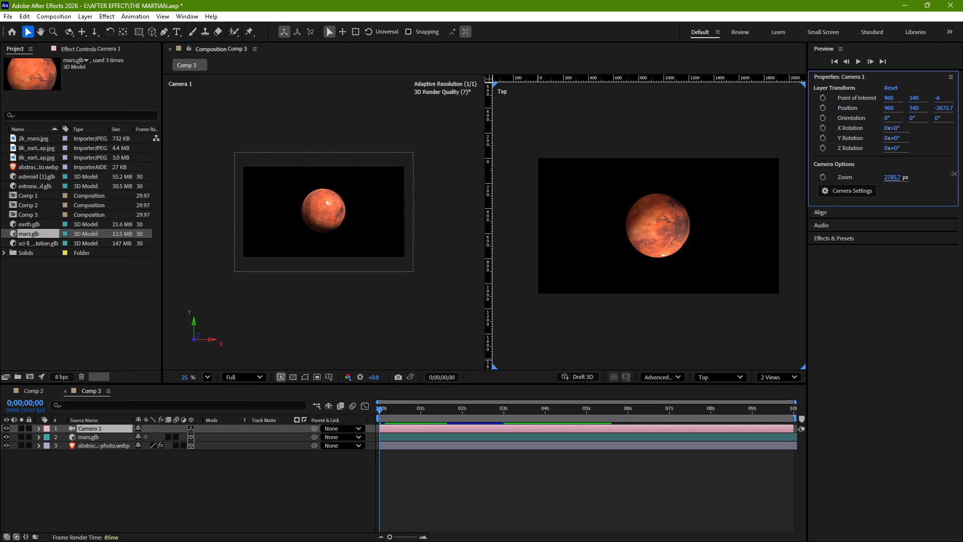
pyautogui.moveTo(954, 174); pyautogui.dragTo(962, 180)
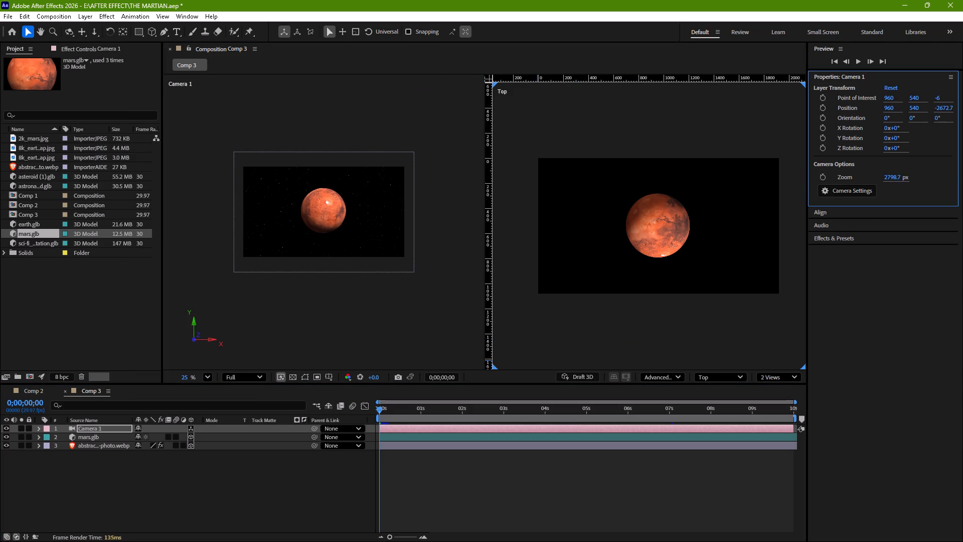
pyautogui.moveTo(891, 178); pyautogui.dragTo(880, 179)
pyautogui.moveTo(880, 179); pyautogui.dragTo(763, 190)
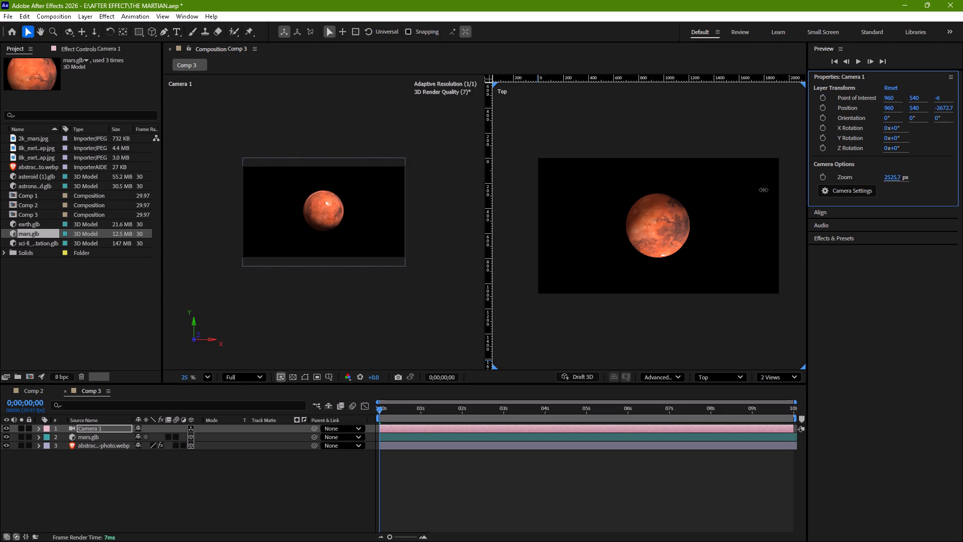
pyautogui.moveTo(763, 190); pyautogui.dragTo(765, 190)
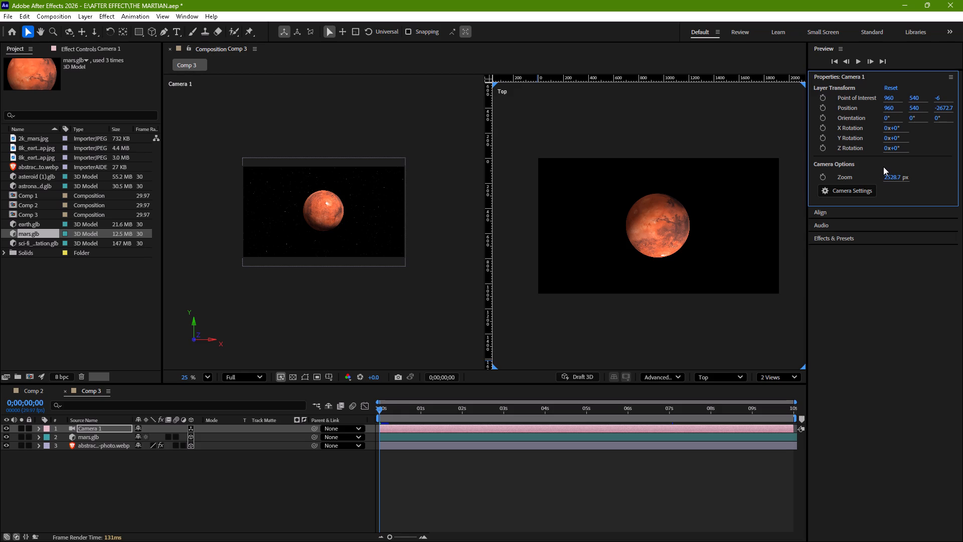
# Add a Zoom keyframe to Camera 1 and shift it to the 4-second mark in Comp 3.
pyautogui.click(820, 174)
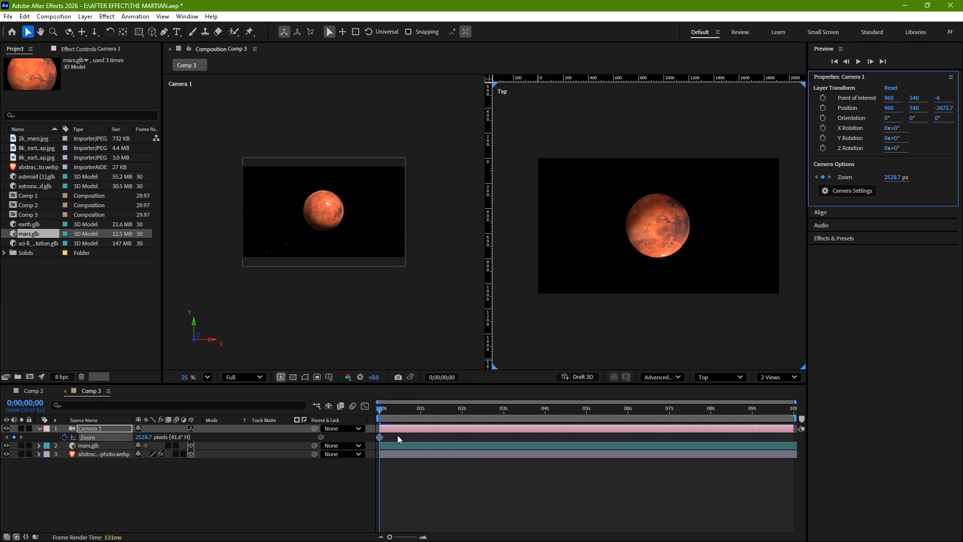
pyautogui.moveTo(381, 438); pyautogui.dragTo(415, 432)
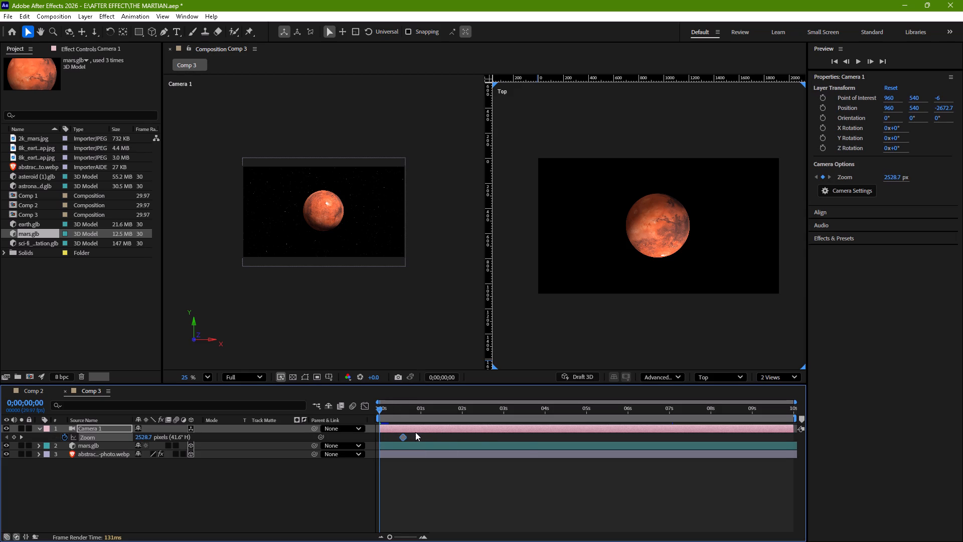
pyautogui.moveTo(415, 432); pyautogui.dragTo(545, 434)
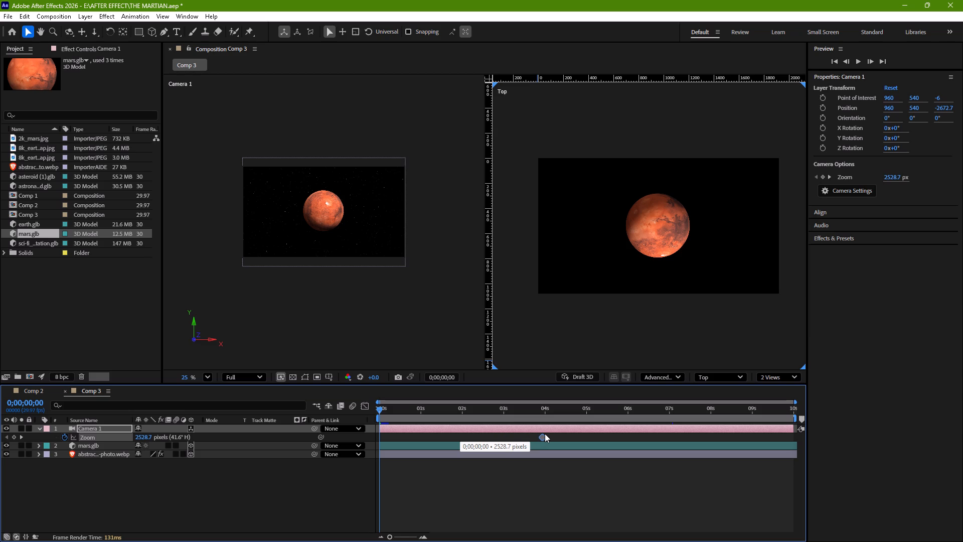
pyautogui.moveTo(545, 434); pyautogui.dragTo(547, 434)
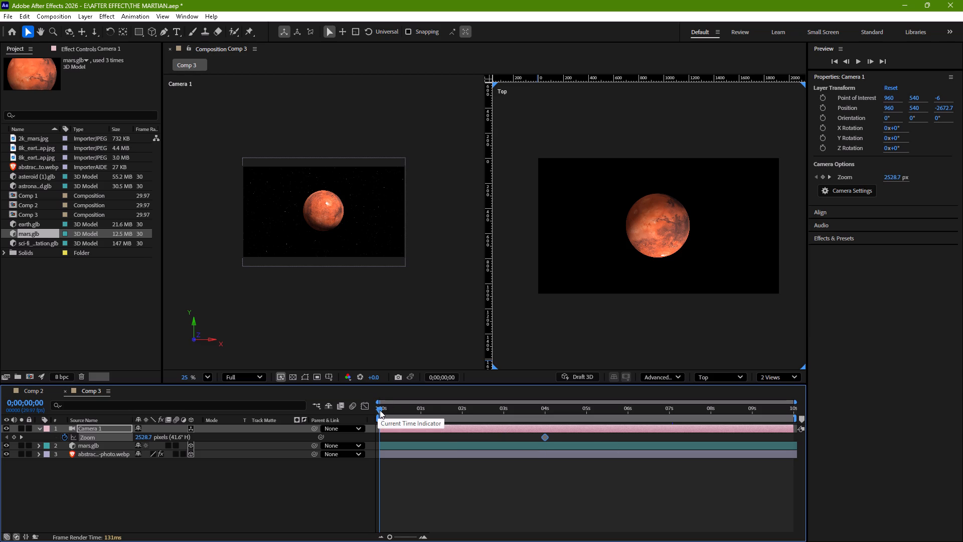
# Move the current time to the end of Comp 3, at 0;00;09;29.
pyautogui.moveTo(381, 411); pyautogui.dragTo(794, 398)
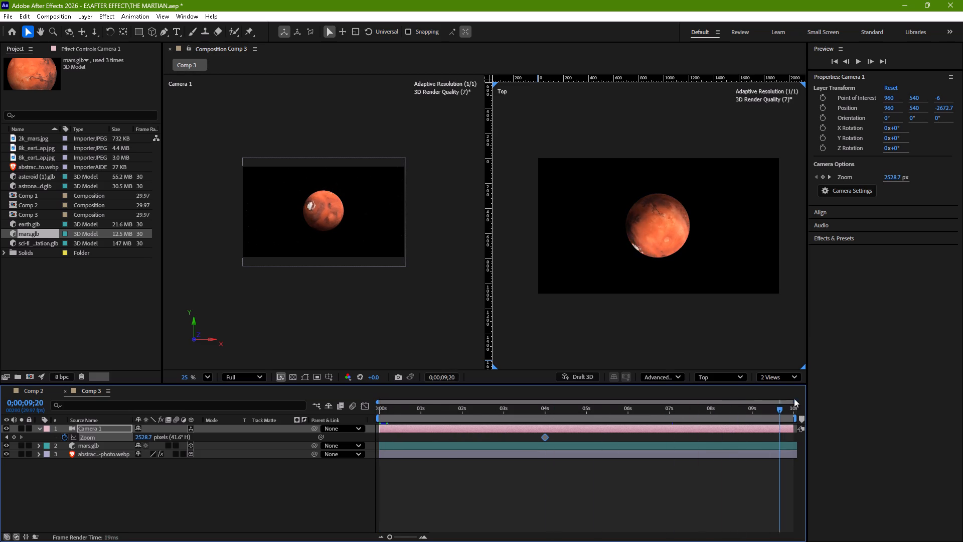
pyautogui.moveTo(794, 398); pyautogui.dragTo(853, 396)
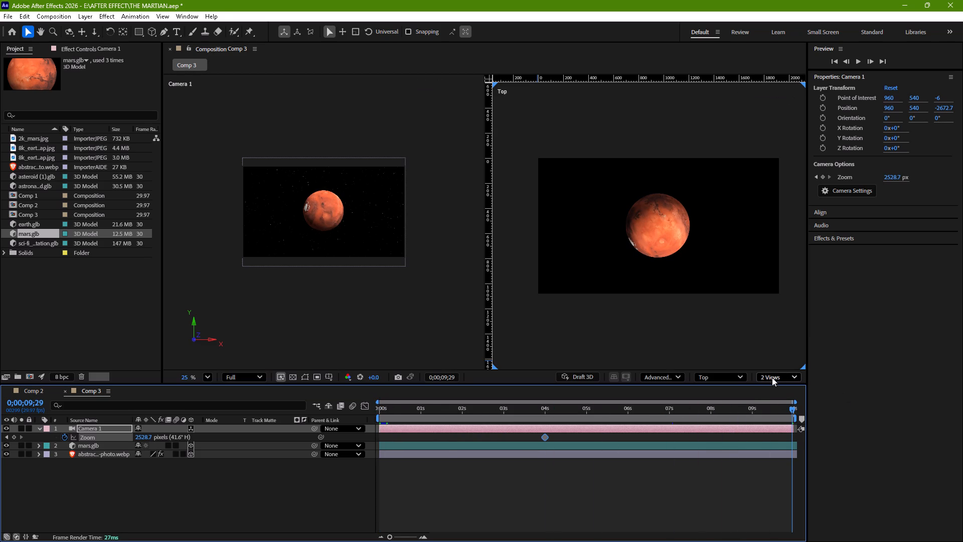
# Switch the composition to a single Active Camera view, magnified to 42.2% with the whole frame in sight.
pyautogui.click(772, 377)
pyautogui.click(776, 388)
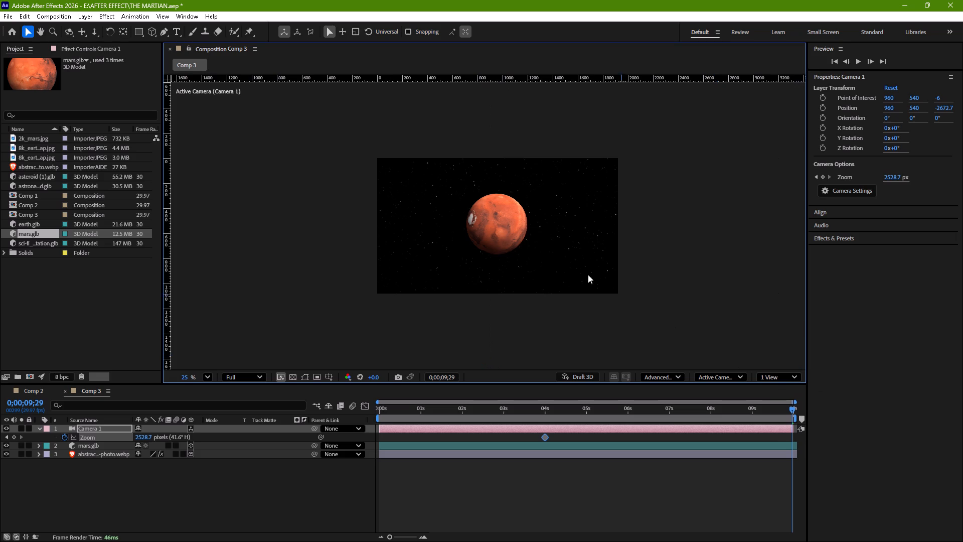
pyautogui.keyDown('ctrl'); pyautogui.scroll(4, 563, 259); pyautogui.keyUp('ctrl')
pyautogui.doubleClick(563, 259)
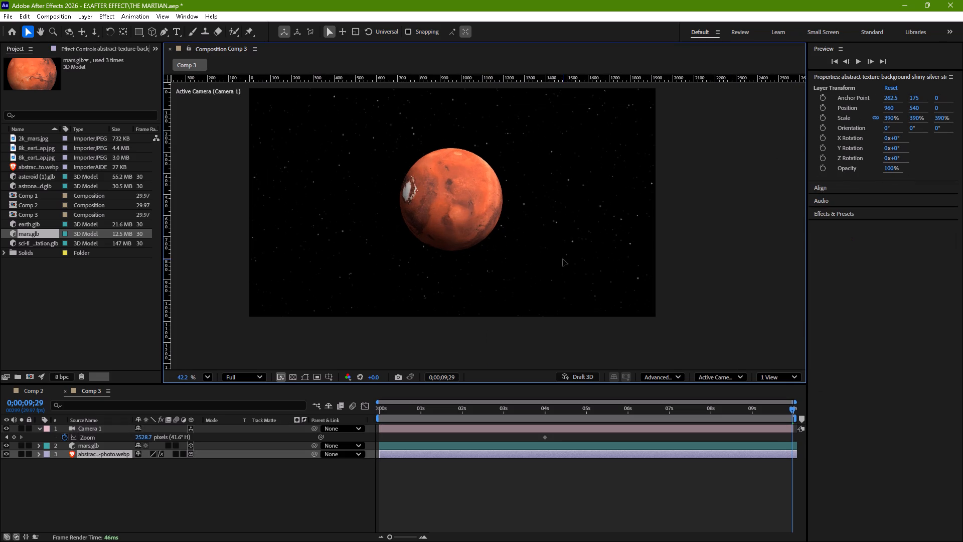
pyautogui.press('space')
pyautogui.press('space')
pyautogui.press('space')
pyautogui.press('space')
pyautogui.press('space')
pyautogui.press('space')
pyautogui.press('space')
pyautogui.press('space')
pyautogui.press('space')
pyautogui.press('space')
pyautogui.press('space')
pyautogui.press('space')
pyautogui.press('space')
pyautogui.press('space')
pyautogui.press('space')
pyautogui.press('space')
pyautogui.press('space')
pyautogui.press('space')
pyautogui.press('space')
pyautogui.press('space')
pyautogui.moveTo(563, 259); pyautogui.dragTo(567, 275)
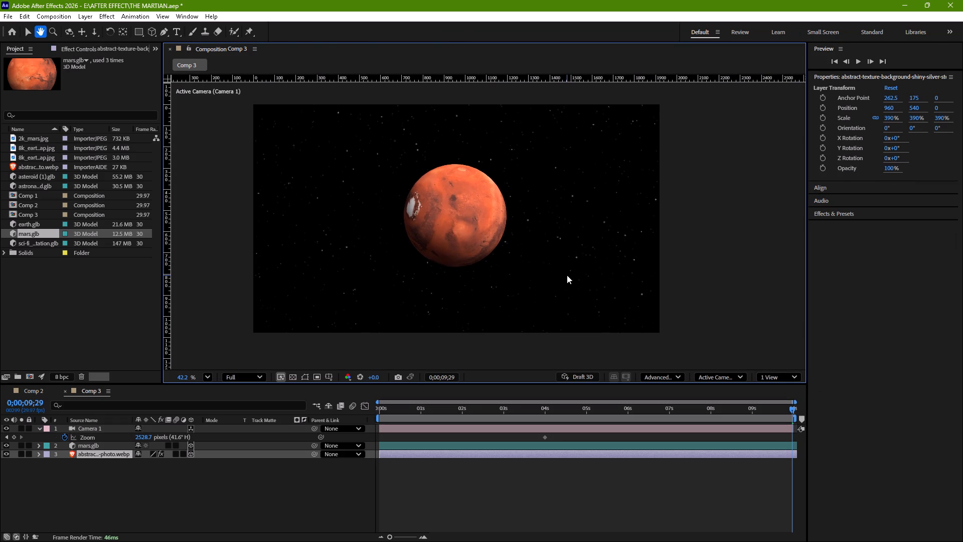
# Play back Comp 3 with Camera 1 selected to check the Mars shot, and stop the playback.
pyautogui.click(662, 443)
pyautogui.click(678, 430)
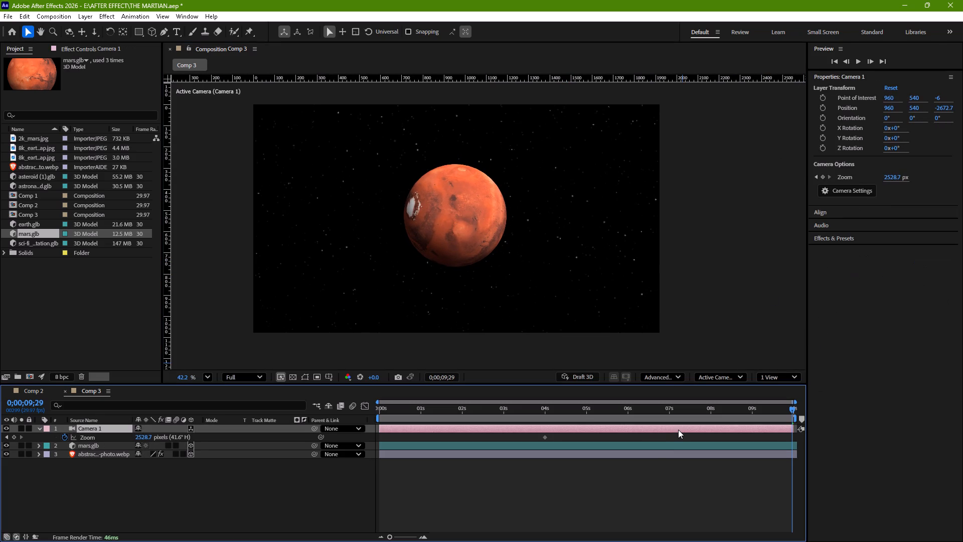
pyautogui.press('space')
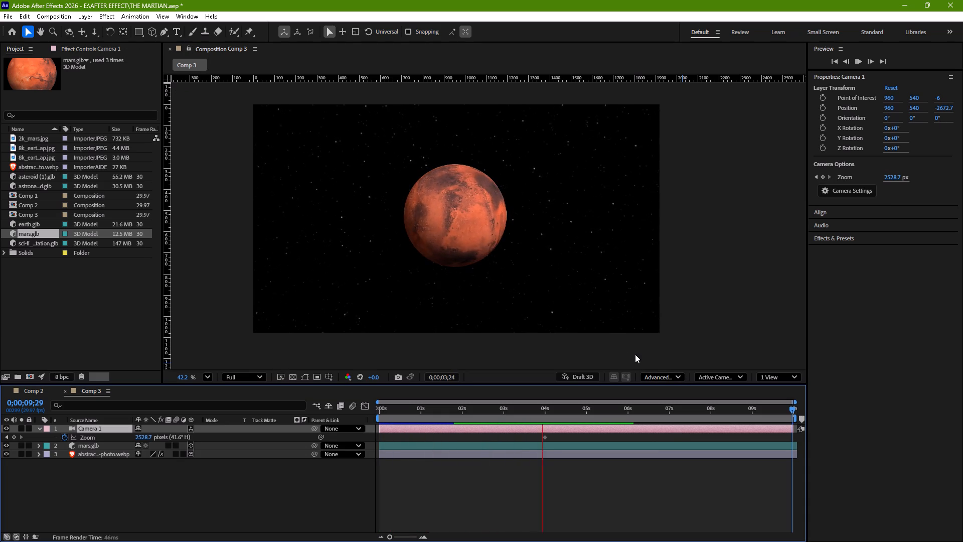
pyautogui.press('space')
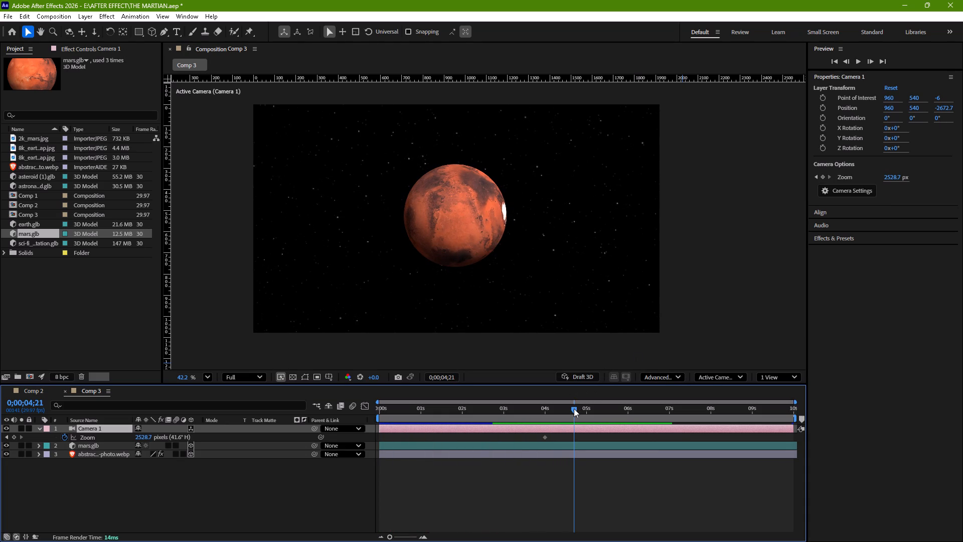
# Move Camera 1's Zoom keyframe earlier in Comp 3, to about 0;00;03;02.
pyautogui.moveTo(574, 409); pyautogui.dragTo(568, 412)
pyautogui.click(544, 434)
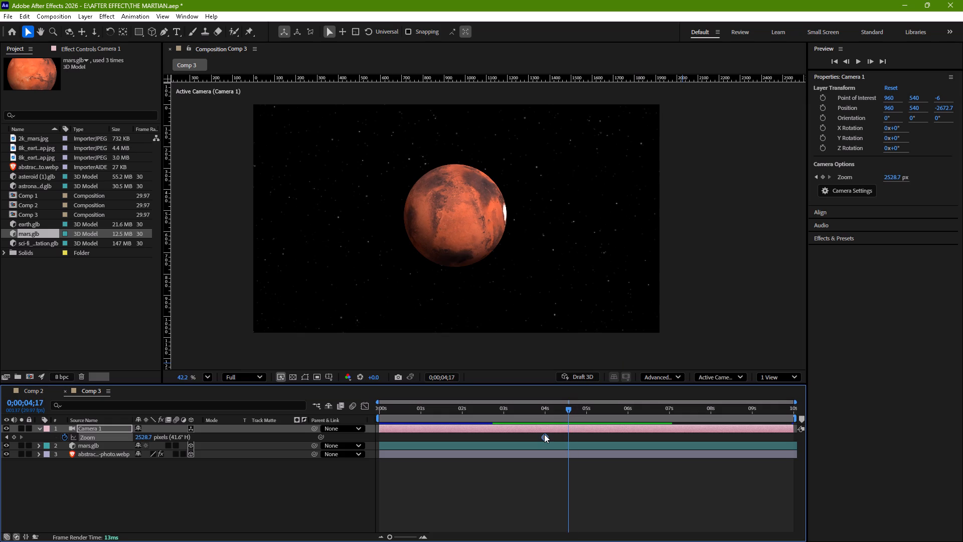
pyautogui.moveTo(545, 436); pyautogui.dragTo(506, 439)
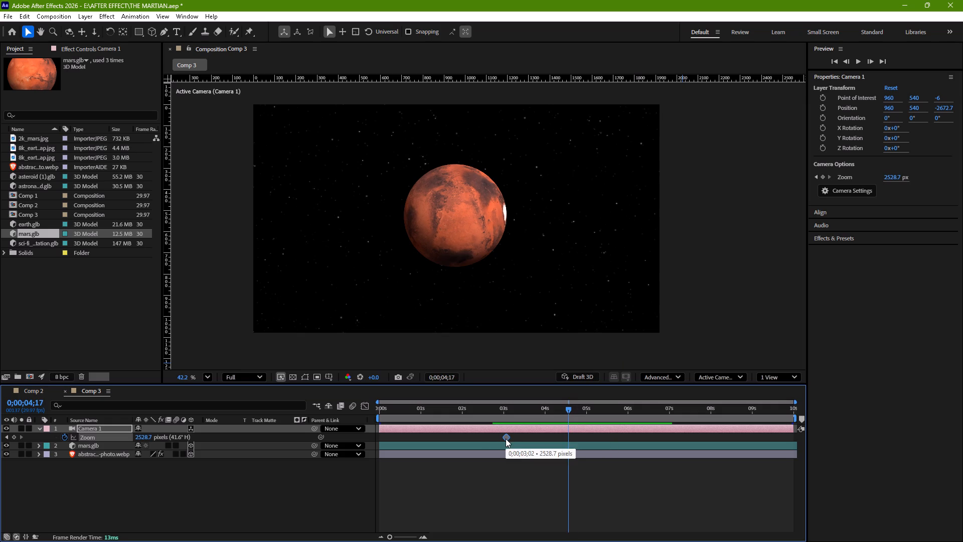
# At the end of Comp 3, 0;00;09;29, raise Camera 1's Zoom to about 3313 px to add a second keyframe.
pyautogui.moveTo(569, 408); pyautogui.dragTo(510, 419)
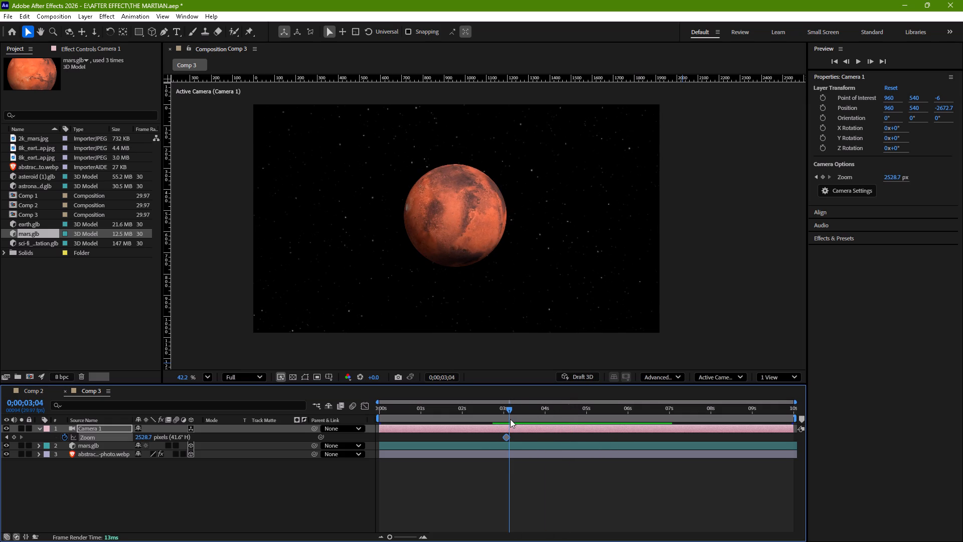
pyautogui.moveTo(510, 419); pyautogui.dragTo(830, 406)
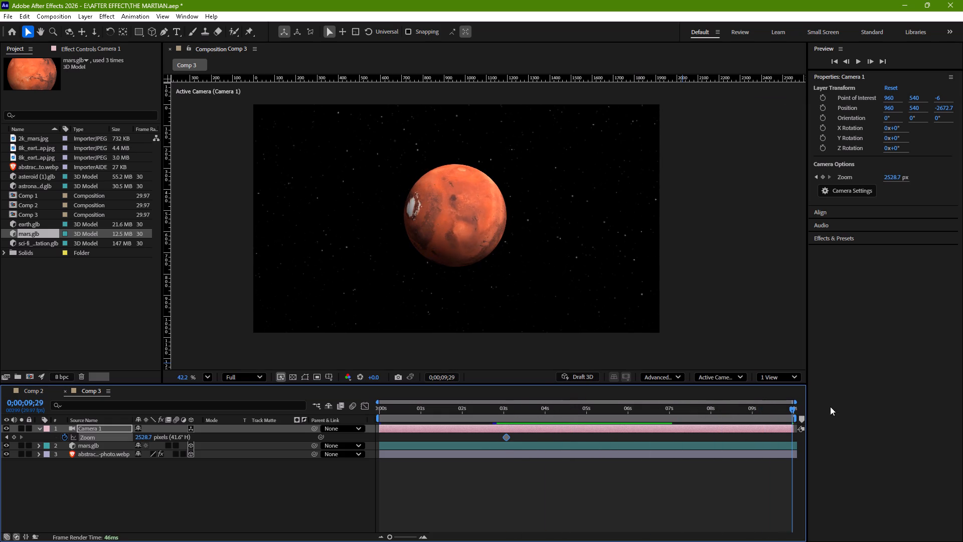
pyautogui.moveTo(895, 179); pyautogui.dragTo(962, 171)
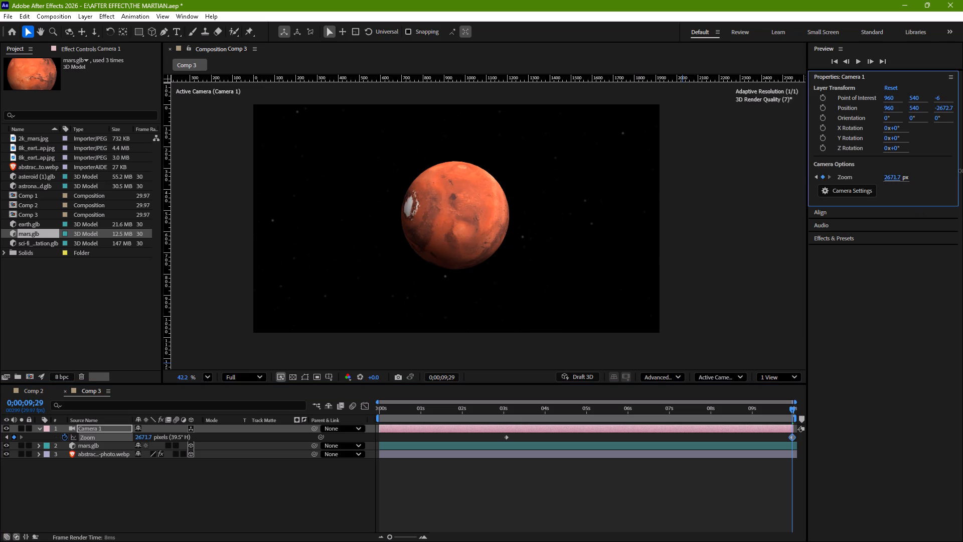
pyautogui.moveTo(962, 171); pyautogui.dragTo(962, 171)
pyautogui.moveTo(892, 177); pyautogui.dragTo(962, 178)
pyautogui.moveTo(886, 177); pyautogui.dragTo(962, 177)
pyautogui.moveTo(895, 177); pyautogui.dragTo(932, 177)
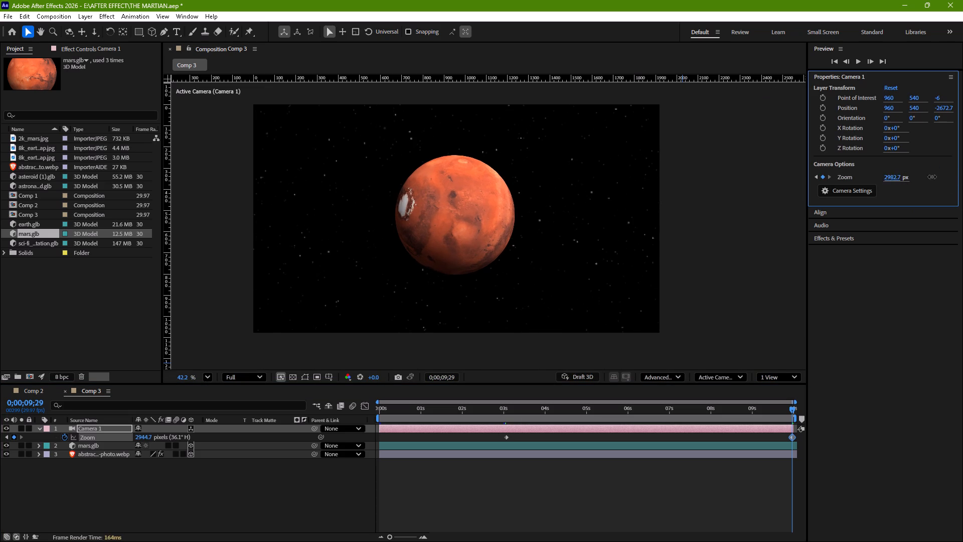
pyautogui.moveTo(932, 177); pyautogui.dragTo(962, 180)
pyautogui.moveTo(892, 177); pyautogui.dragTo(962, 184)
pyautogui.moveTo(888, 177); pyautogui.dragTo(962, 185)
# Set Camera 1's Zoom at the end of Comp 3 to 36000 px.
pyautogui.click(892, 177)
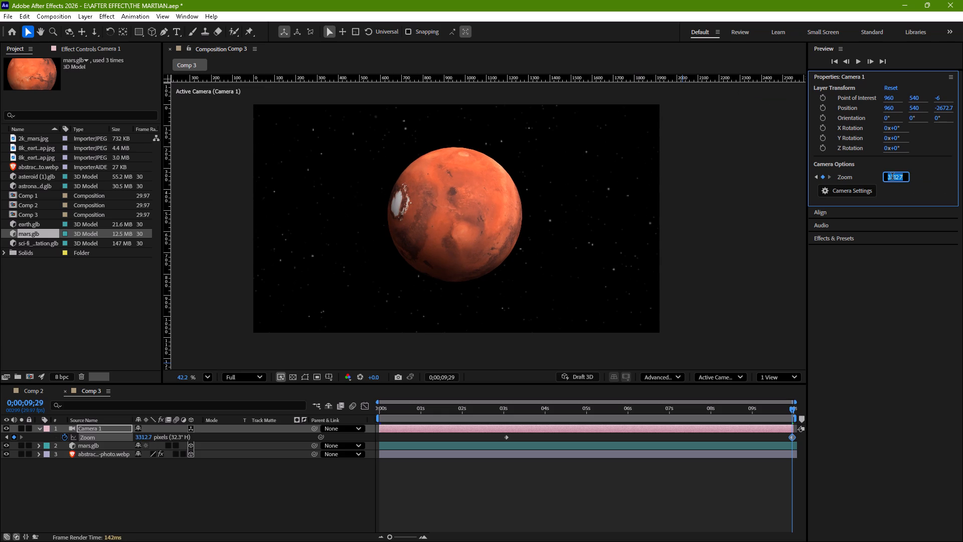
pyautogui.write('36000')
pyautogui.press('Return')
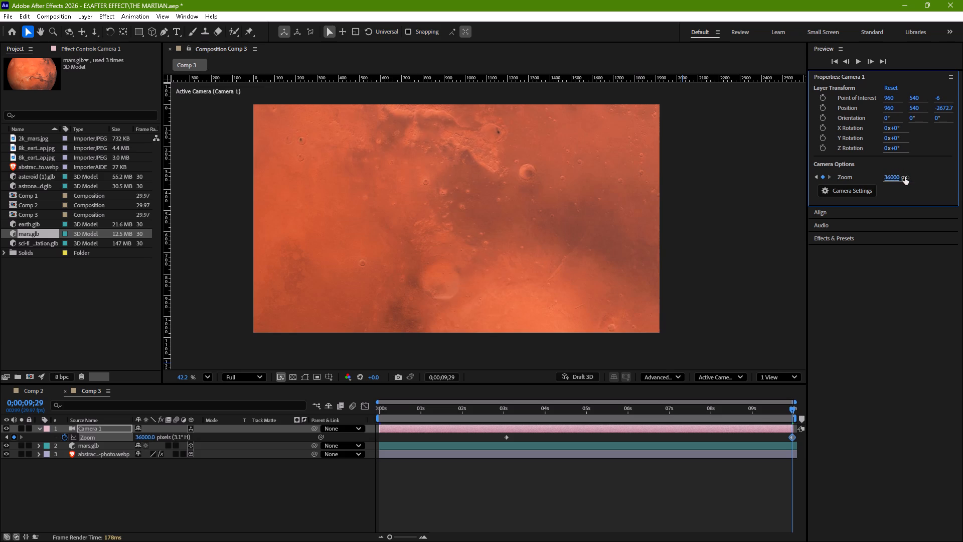
# Set Camera 1's Zoom at 0;00;09;29 to 3600 px and fine-tune it up to 3854 px.
pyautogui.click(892, 177)
pyautogui.press('3')
pyautogui.write('600')
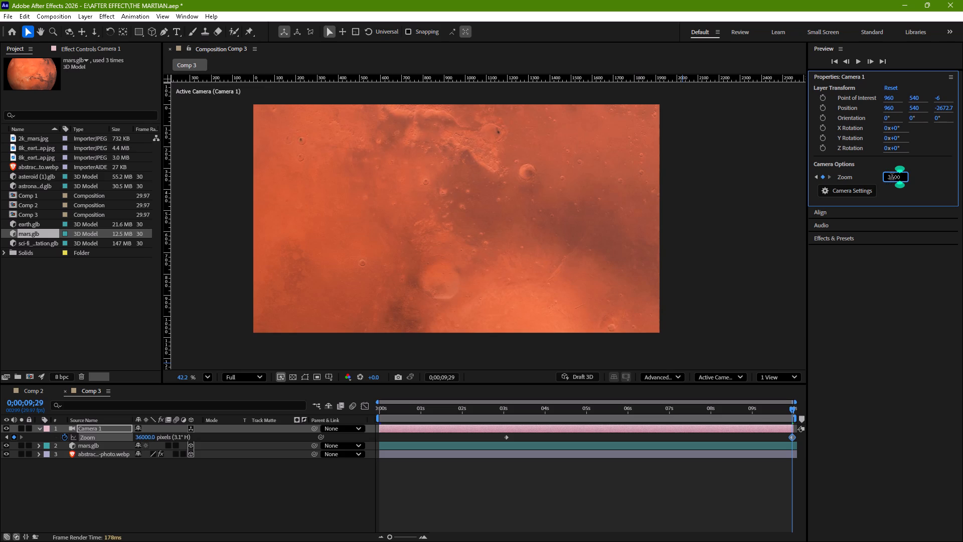
pyautogui.press('Return')
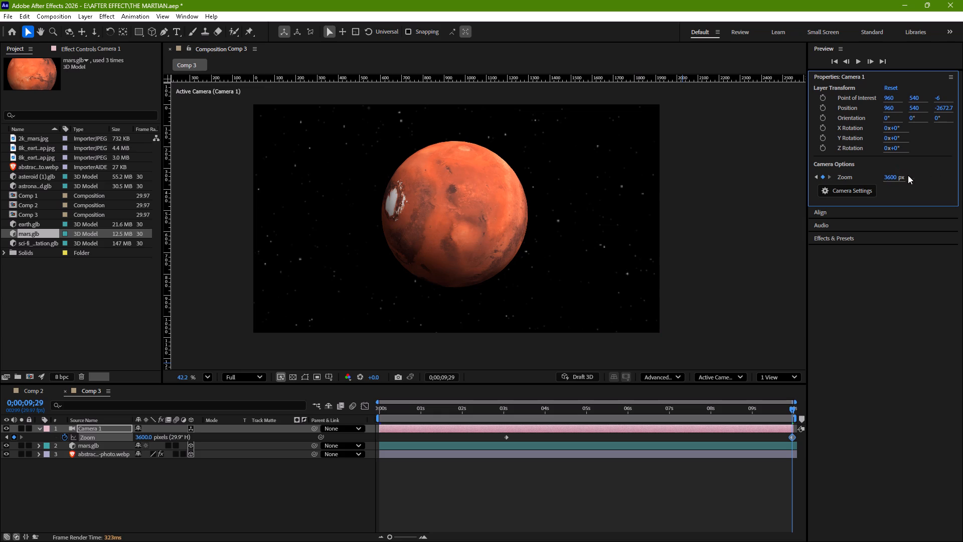
pyautogui.moveTo(892, 178); pyautogui.dragTo(962, 184)
pyautogui.moveTo(892, 176); pyautogui.dragTo(948, 177)
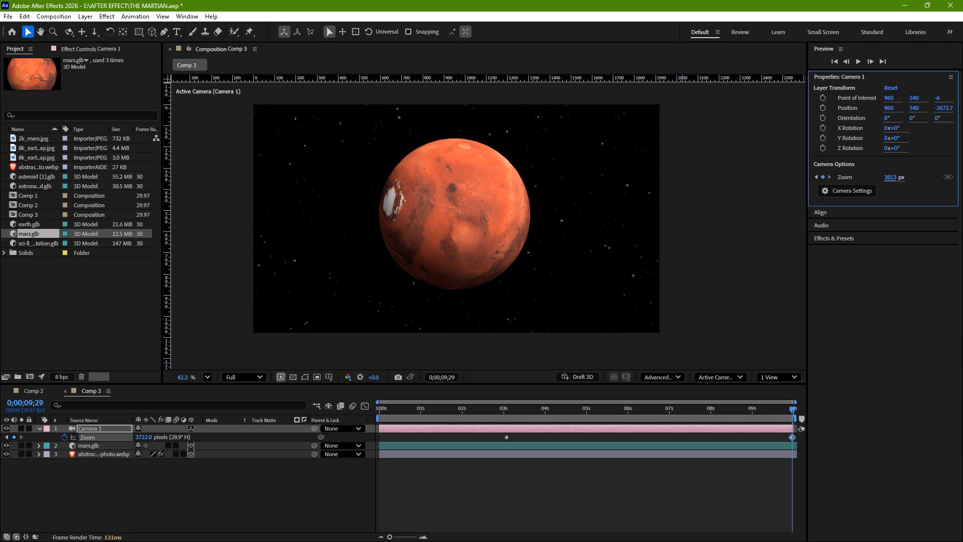
pyautogui.moveTo(948, 177); pyautogui.dragTo(962, 178)
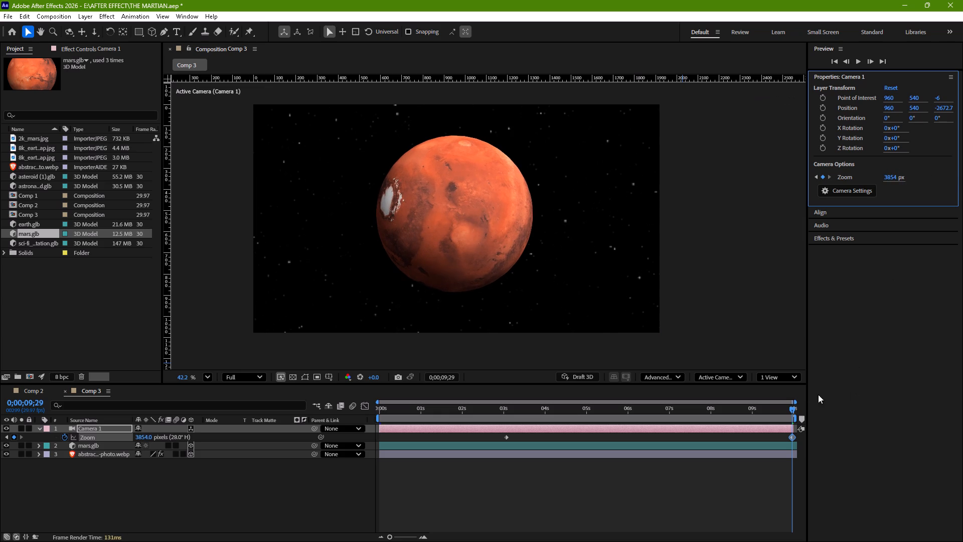
# Play back Comp 3 from the start to check the camera zoom on Mars, and stop the playback.
pyautogui.moveTo(791, 406); pyautogui.dragTo(378, 480)
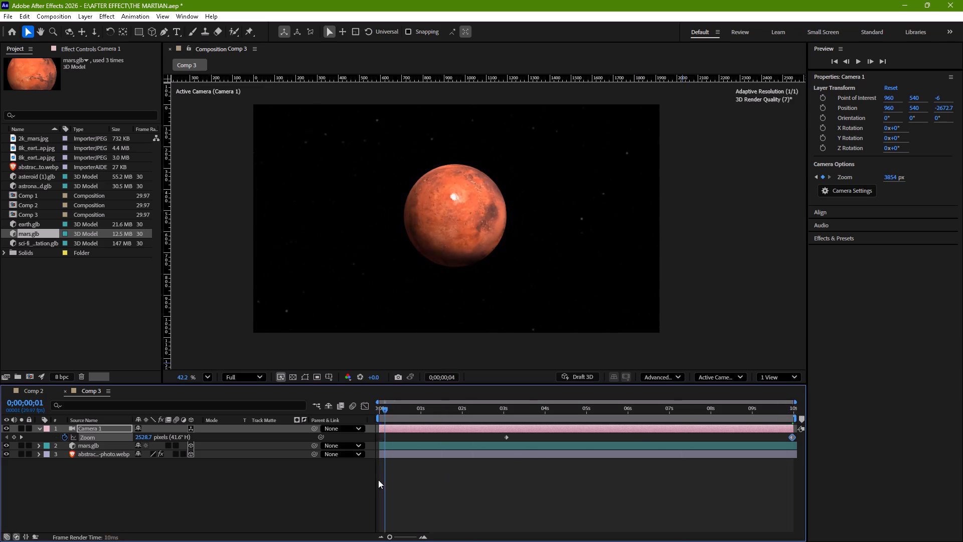
pyautogui.moveTo(378, 480); pyautogui.dragTo(351, 481)
pyautogui.press('space')
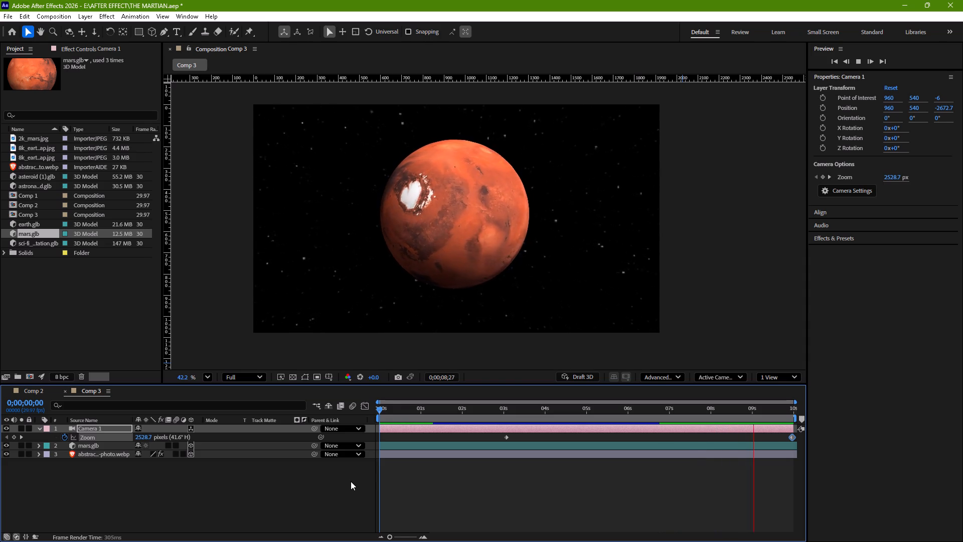
pyautogui.press('space')
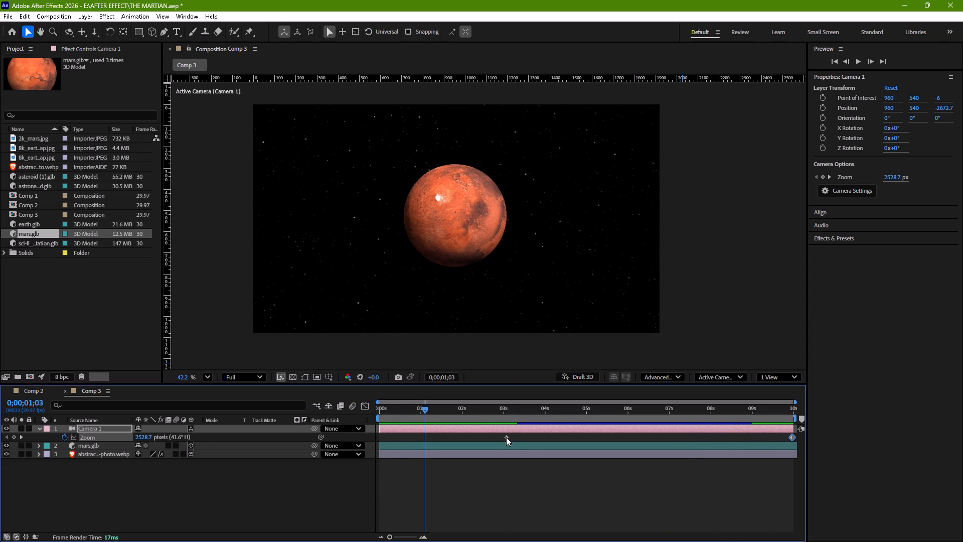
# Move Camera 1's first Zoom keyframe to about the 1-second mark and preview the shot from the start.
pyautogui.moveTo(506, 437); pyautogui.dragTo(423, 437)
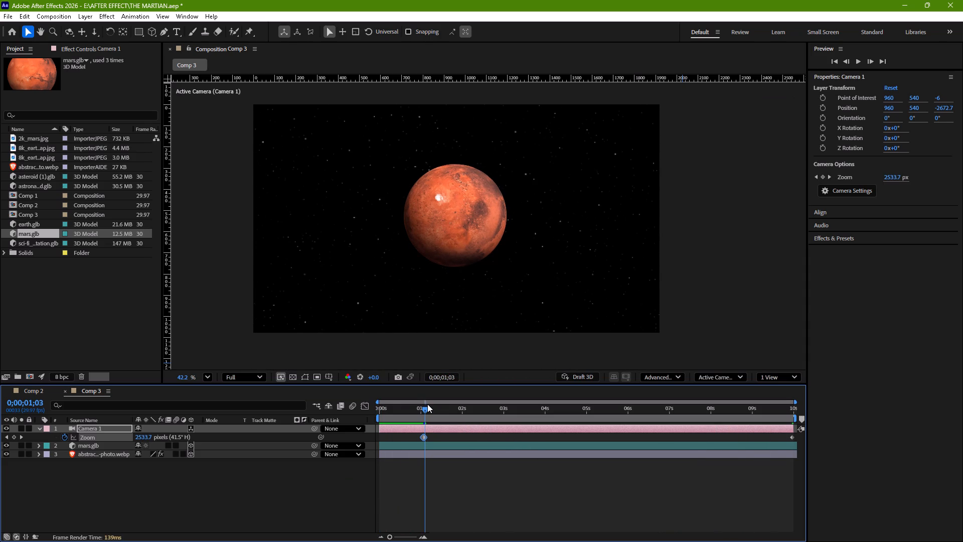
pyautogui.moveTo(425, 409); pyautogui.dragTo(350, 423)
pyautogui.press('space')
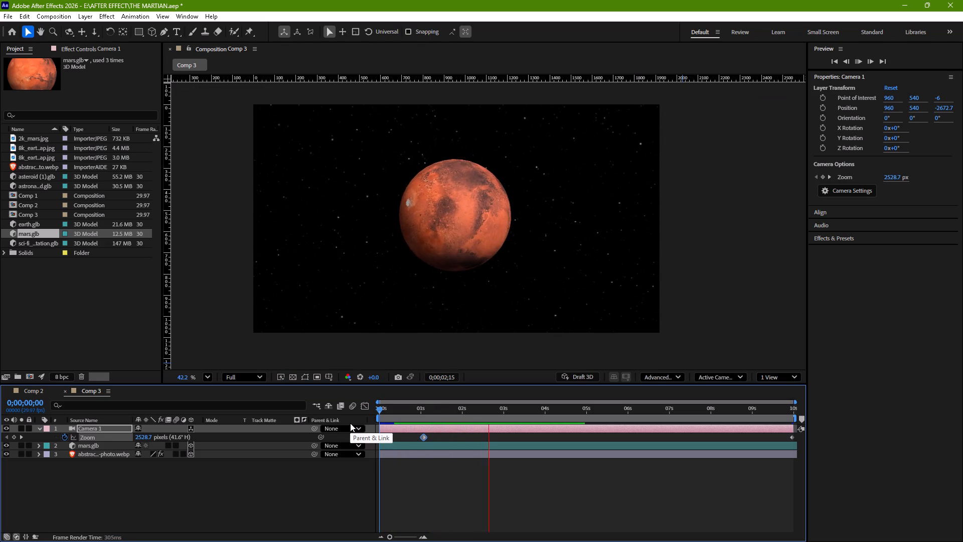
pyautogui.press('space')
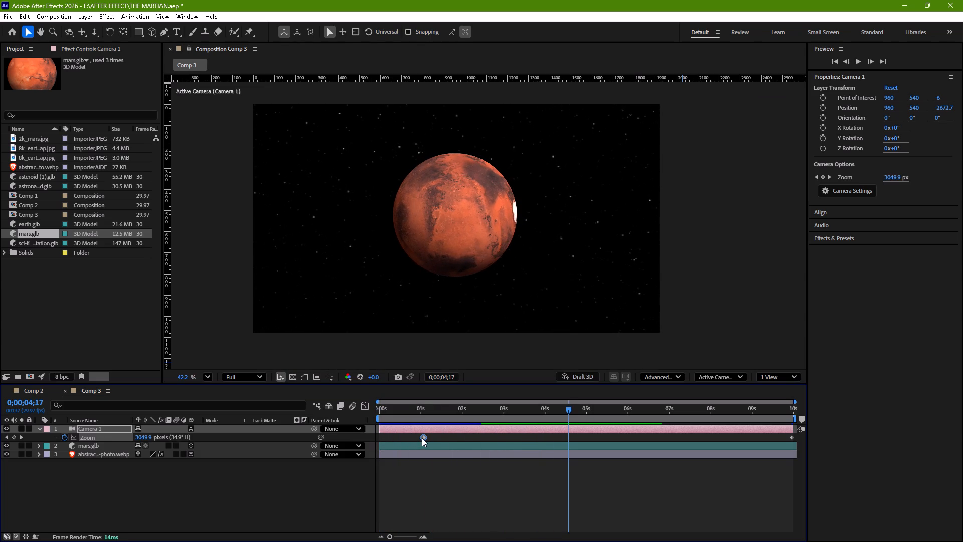
# Move Camera 1's first Zoom keyframe to about 1.5 seconds and preview the shot from the start.
pyautogui.moveTo(422, 438); pyautogui.dragTo(440, 440)
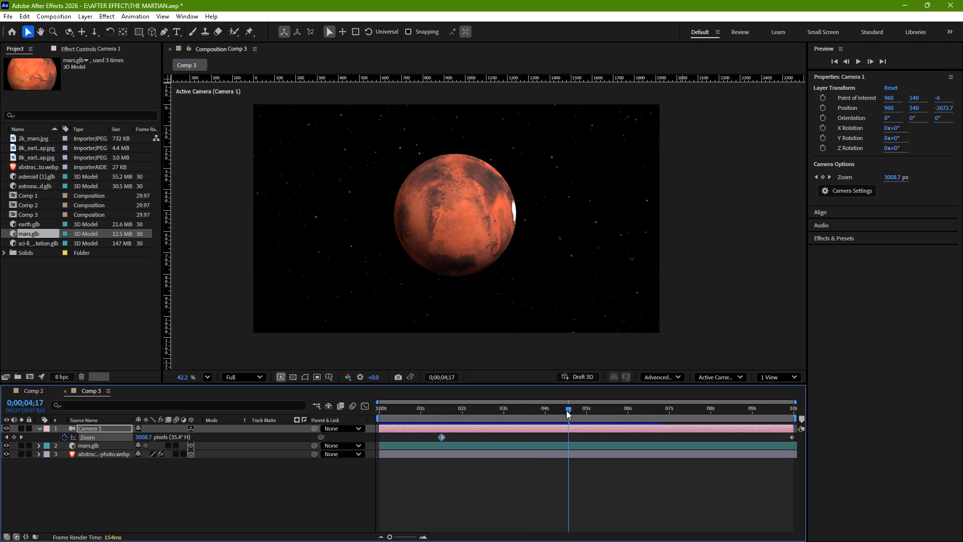
pyautogui.moveTo(566, 411); pyautogui.dragTo(348, 425)
pyautogui.press('space')
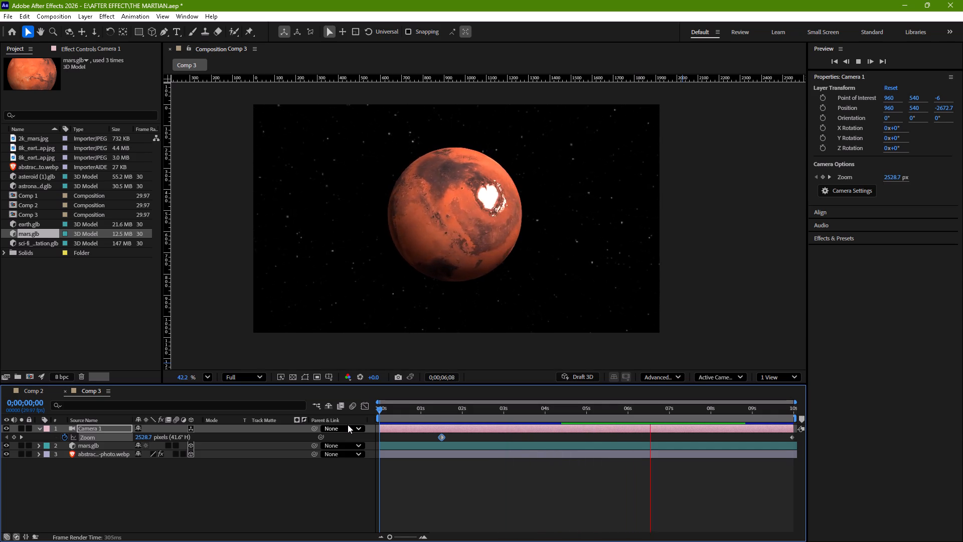
pyautogui.press('space')
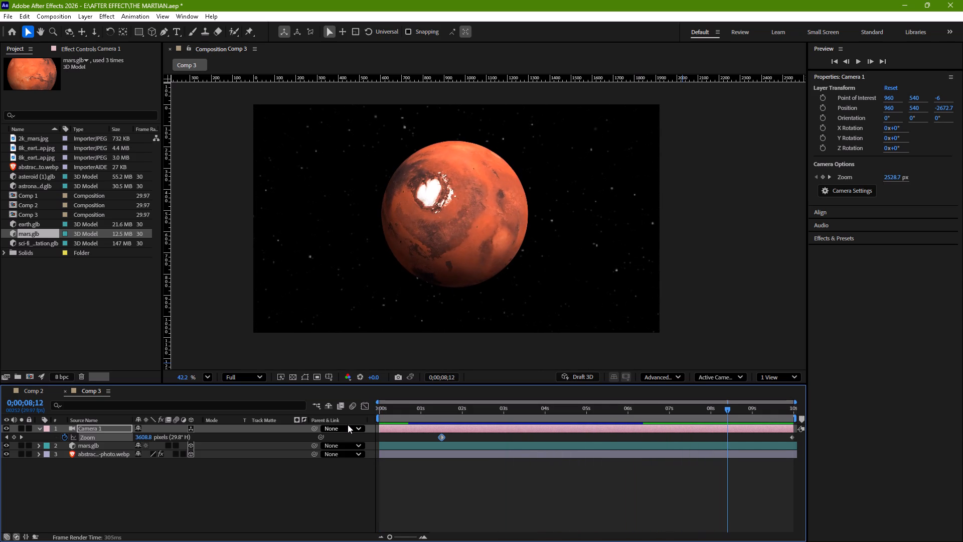
# Reveal the rotation properties of the mars.glb layer and remove its Y Rotation animation.
pyautogui.click(464, 428)
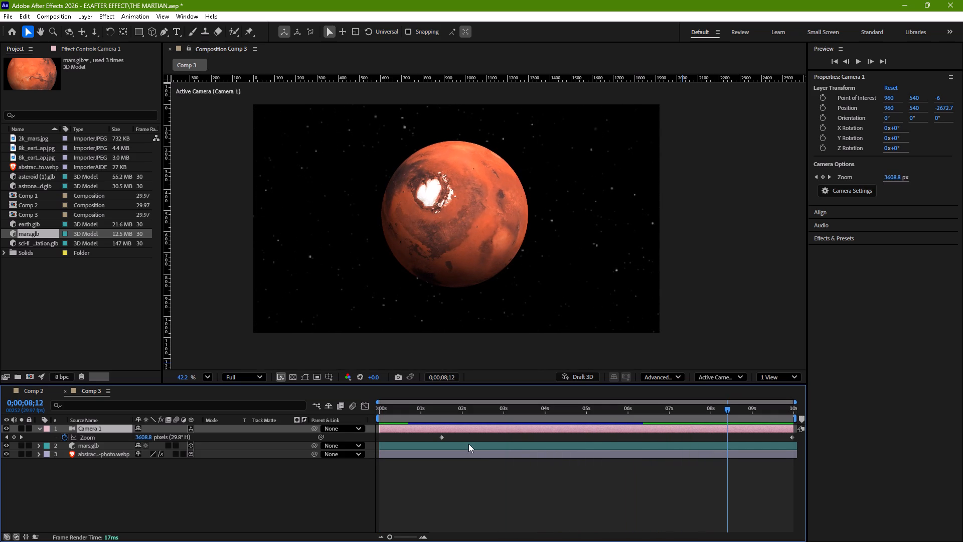
pyautogui.click(477, 465)
pyautogui.click(502, 445)
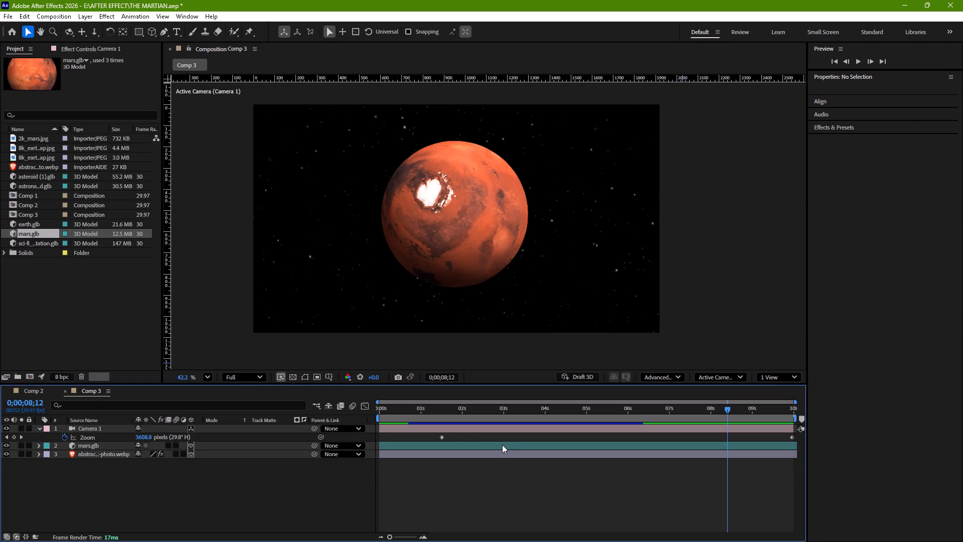
pyautogui.press('r')
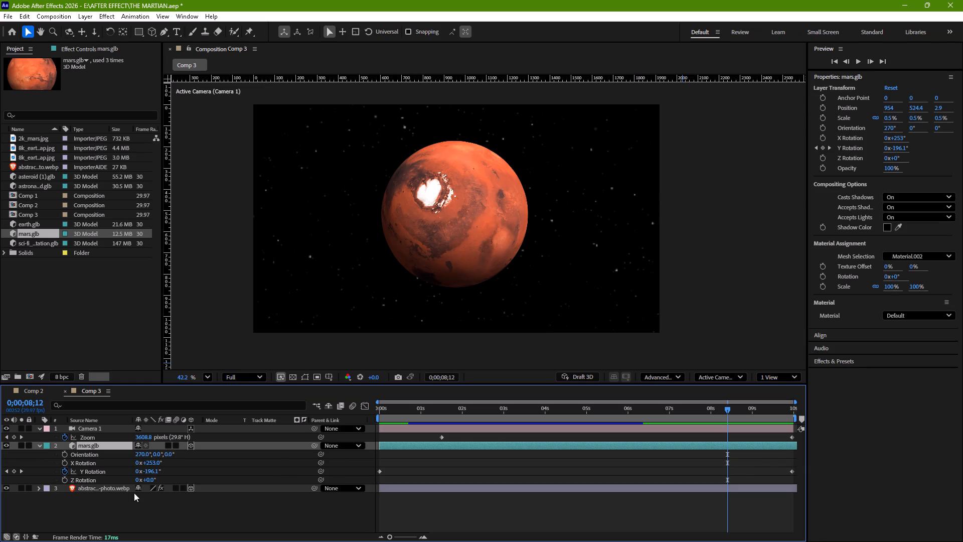
pyautogui.click(67, 471)
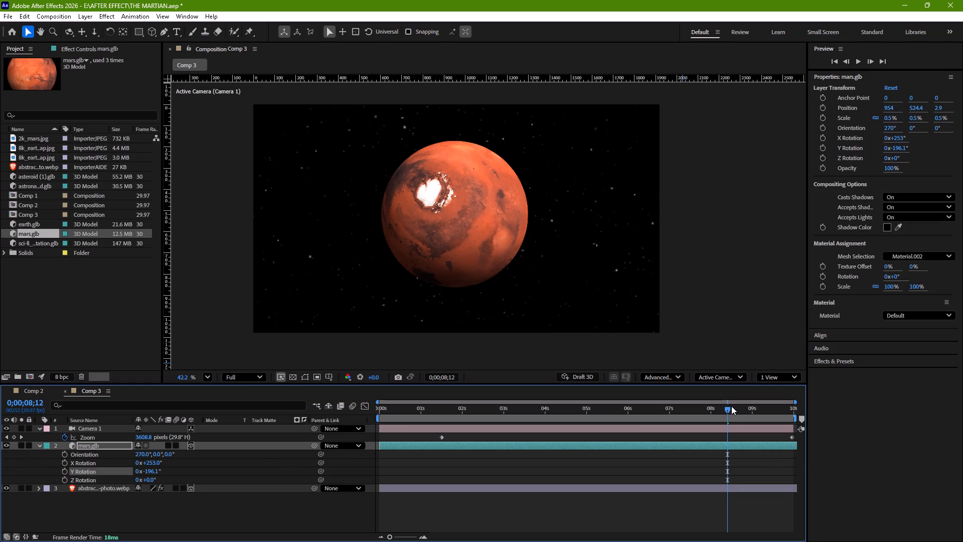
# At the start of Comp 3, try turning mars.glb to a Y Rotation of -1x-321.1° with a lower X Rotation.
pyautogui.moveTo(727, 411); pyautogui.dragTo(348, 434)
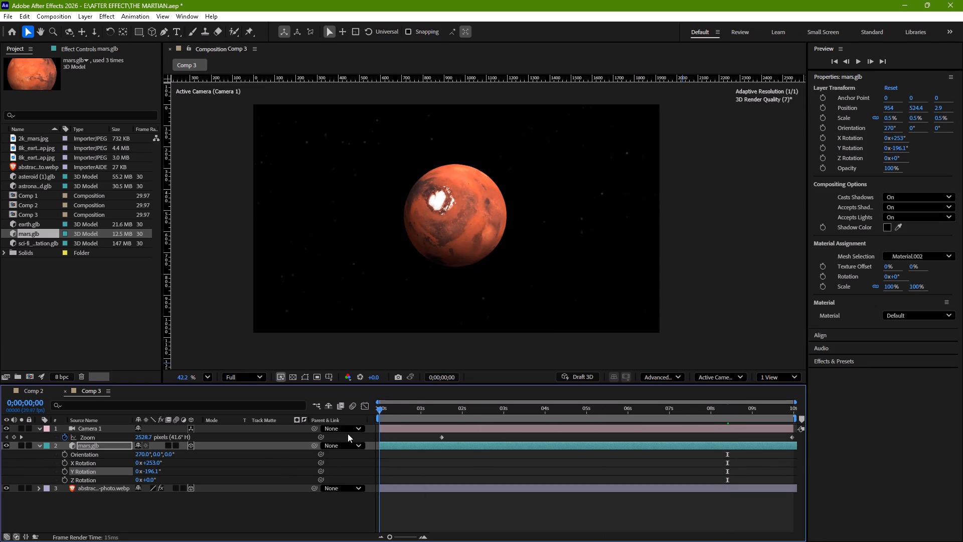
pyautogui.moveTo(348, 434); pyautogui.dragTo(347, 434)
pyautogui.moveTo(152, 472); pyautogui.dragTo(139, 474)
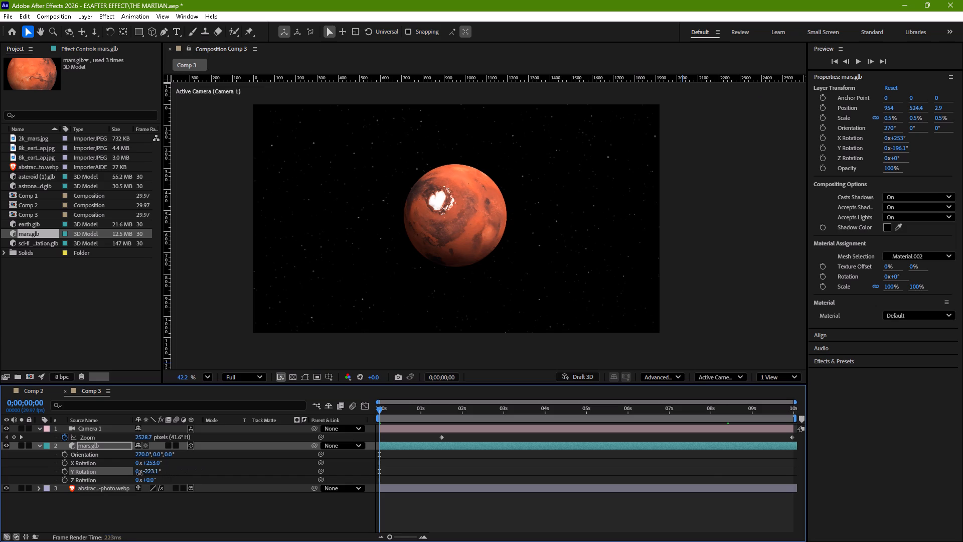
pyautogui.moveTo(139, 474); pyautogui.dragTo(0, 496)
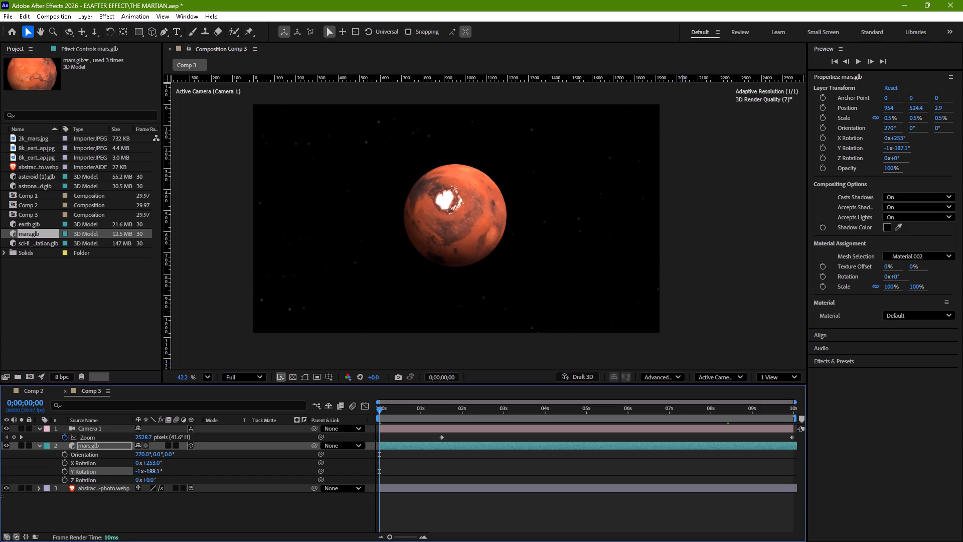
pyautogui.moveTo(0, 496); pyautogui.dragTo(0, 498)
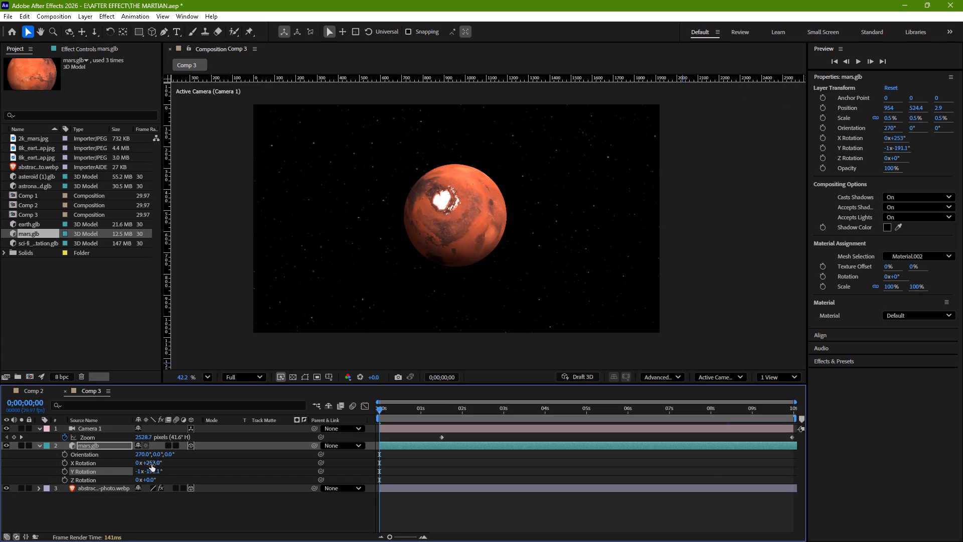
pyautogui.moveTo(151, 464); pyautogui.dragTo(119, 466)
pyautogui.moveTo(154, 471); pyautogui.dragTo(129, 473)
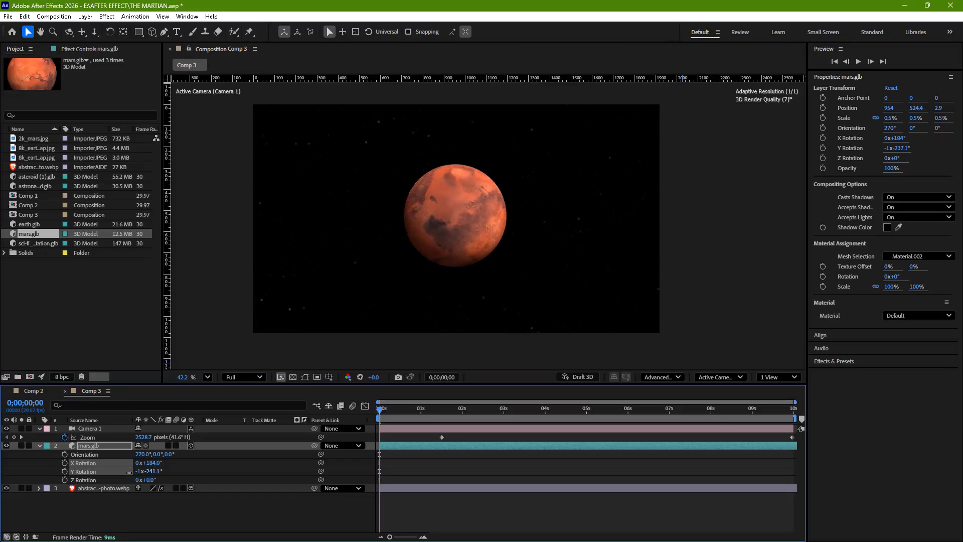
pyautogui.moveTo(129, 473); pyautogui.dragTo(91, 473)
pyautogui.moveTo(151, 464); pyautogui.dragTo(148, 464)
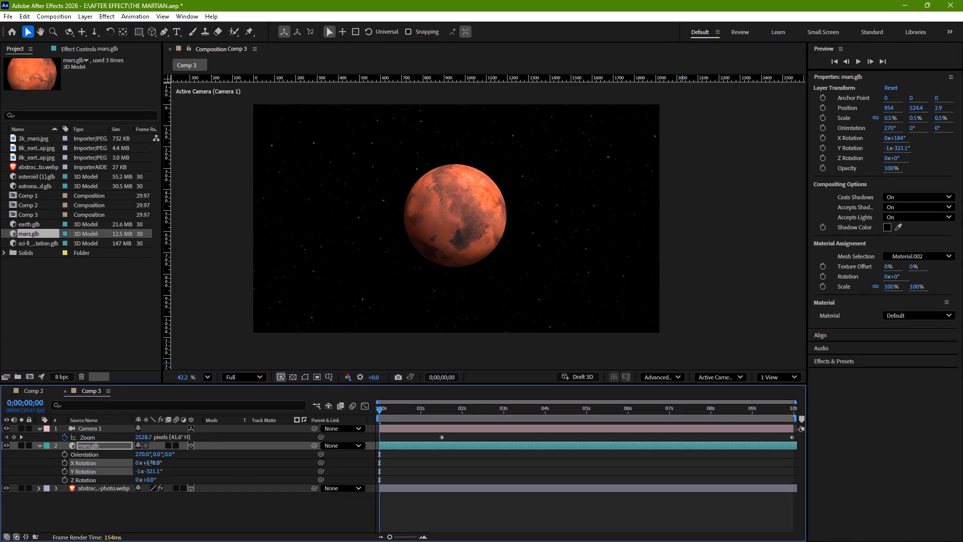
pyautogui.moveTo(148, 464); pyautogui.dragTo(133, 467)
# Reset the mars.glb layer's X Rotation and Y Rotation to 0x+0.0°.
pyautogui.click(152, 464)
pyautogui.press('0')
pyautogui.press('Return')
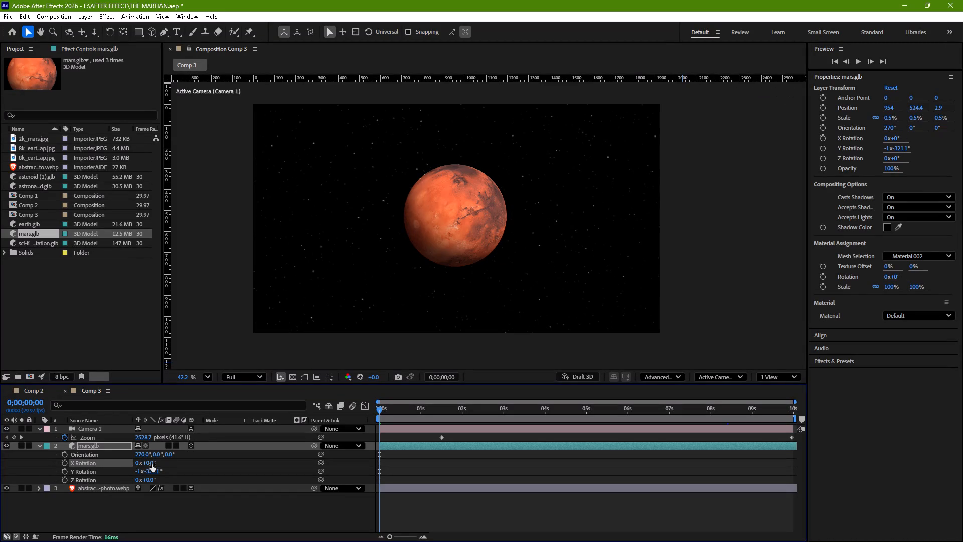
pyautogui.click(152, 473)
pyautogui.press('0')
pyautogui.press('Return')
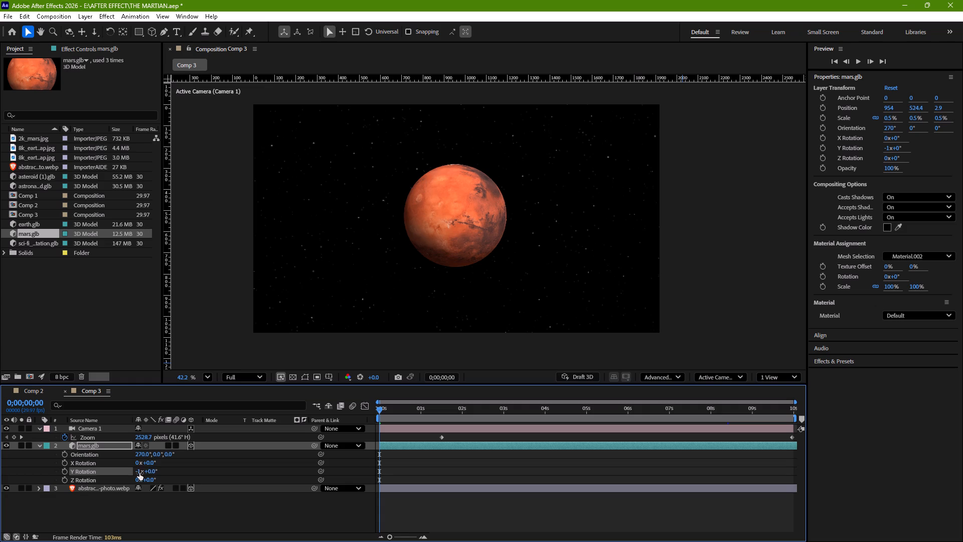
pyautogui.click(139, 473)
pyautogui.press('0')
pyautogui.press('Return')
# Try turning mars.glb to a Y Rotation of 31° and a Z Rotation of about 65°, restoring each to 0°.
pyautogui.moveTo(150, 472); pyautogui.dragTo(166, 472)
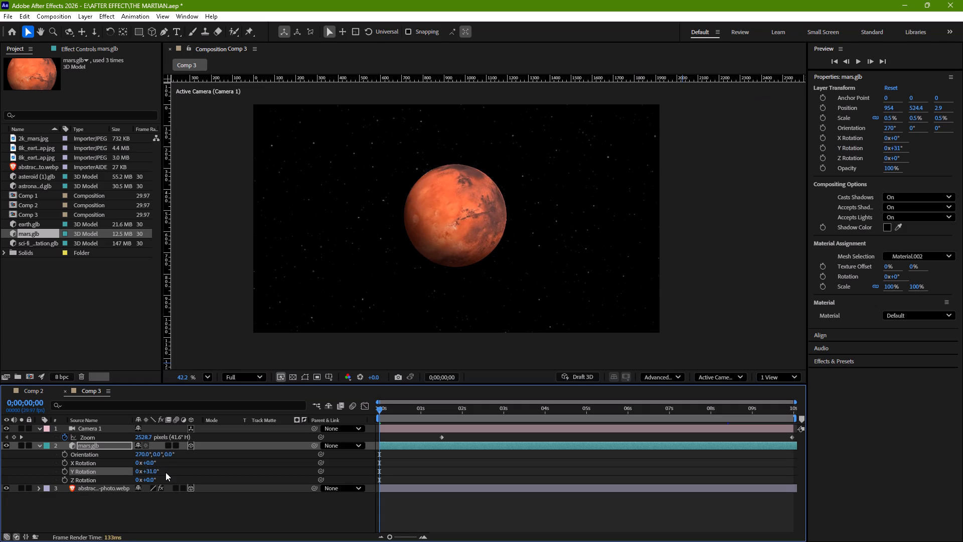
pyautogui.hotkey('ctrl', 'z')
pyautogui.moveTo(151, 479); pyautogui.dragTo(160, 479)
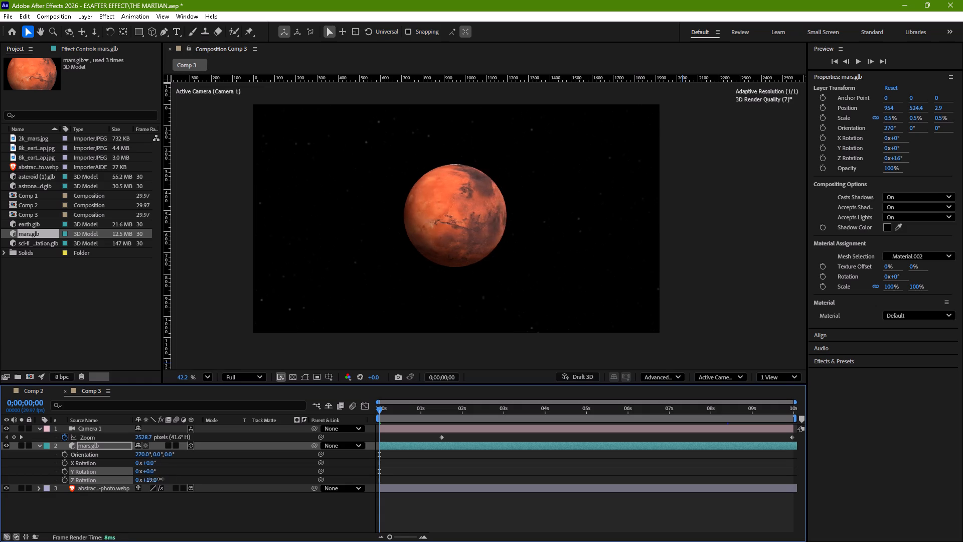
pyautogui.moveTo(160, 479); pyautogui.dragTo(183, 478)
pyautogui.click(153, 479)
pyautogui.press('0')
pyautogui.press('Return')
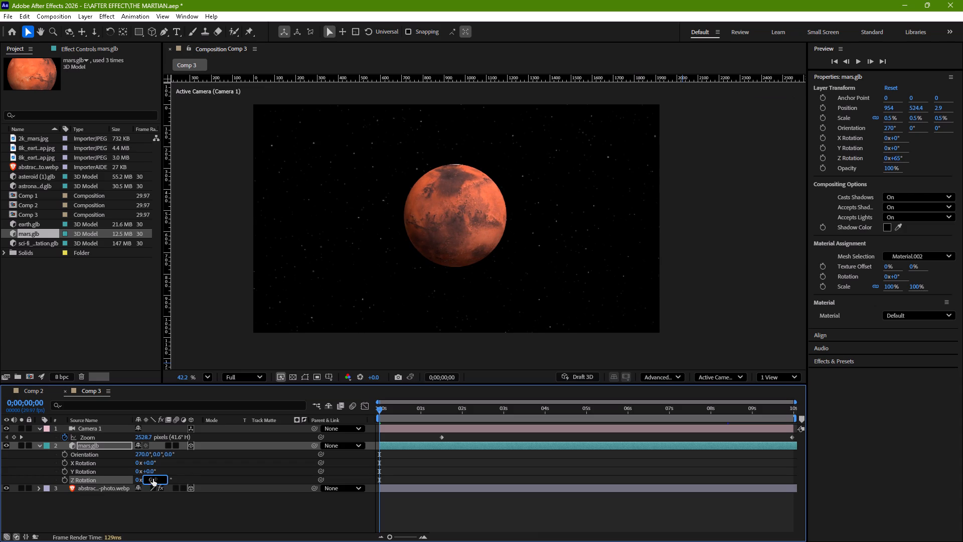
# Keyframe mars.glb's Z Rotation from 0° at the start of Comp 3 to a larger positive angle at 0;00;09;29, and preview the spin.
pyautogui.click(67, 478)
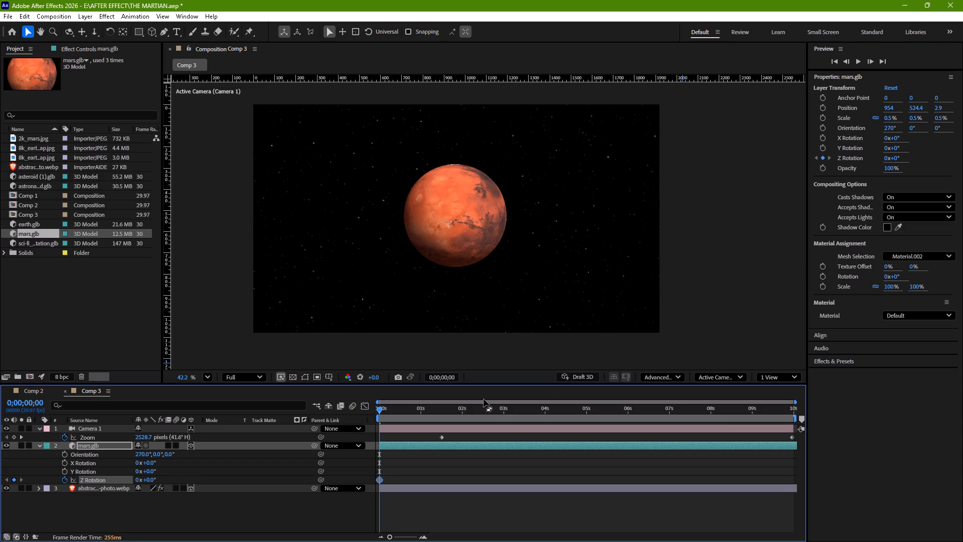
pyautogui.moveTo(379, 409); pyautogui.dragTo(717, 410)
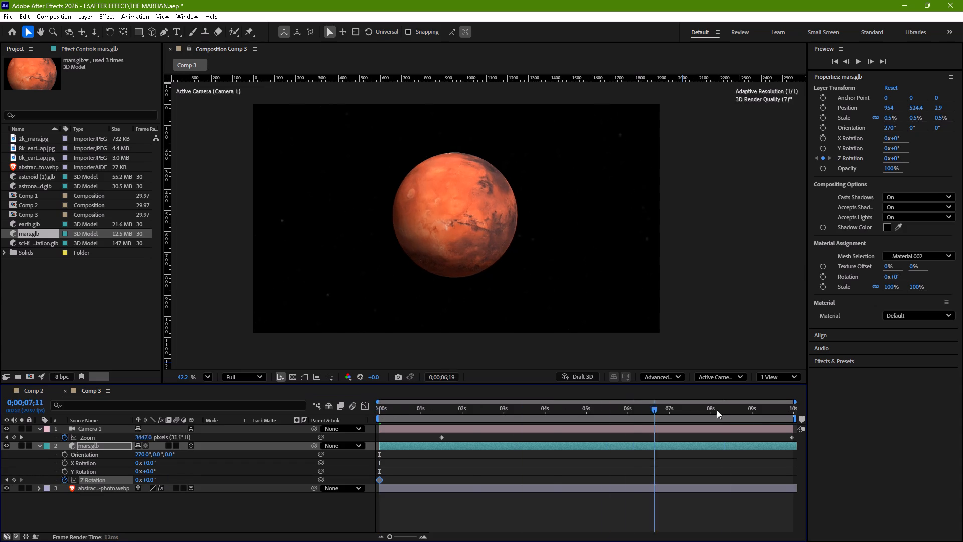
pyautogui.moveTo(717, 410); pyautogui.dragTo(846, 416)
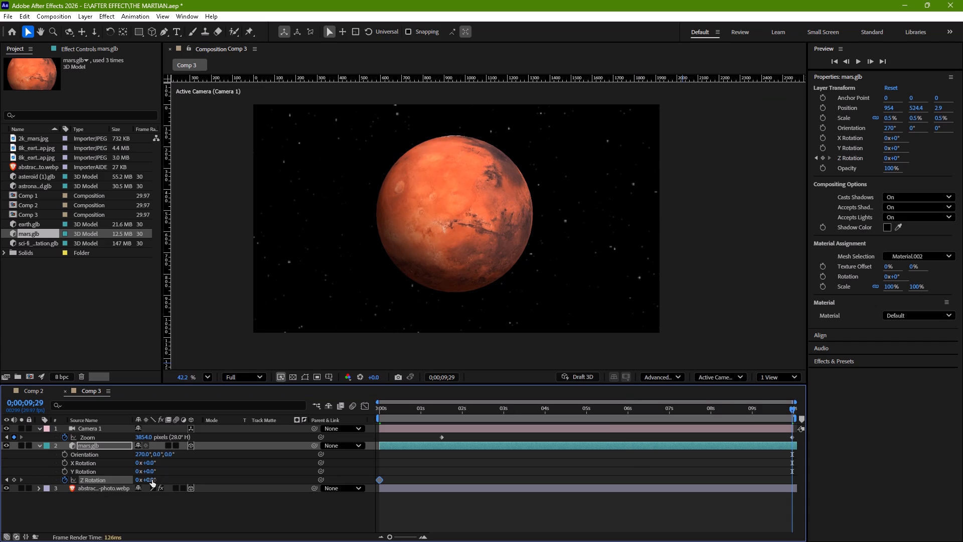
pyautogui.moveTo(152, 480); pyautogui.dragTo(180, 477)
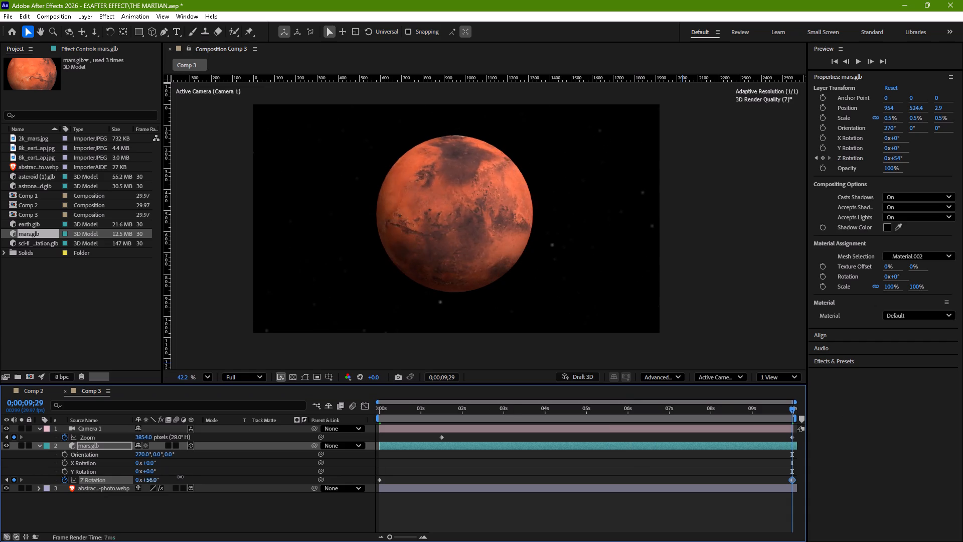
pyautogui.moveTo(180, 477); pyautogui.dragTo(214, 474)
pyautogui.moveTo(791, 409); pyautogui.dragTo(341, 471)
pyautogui.press('space')
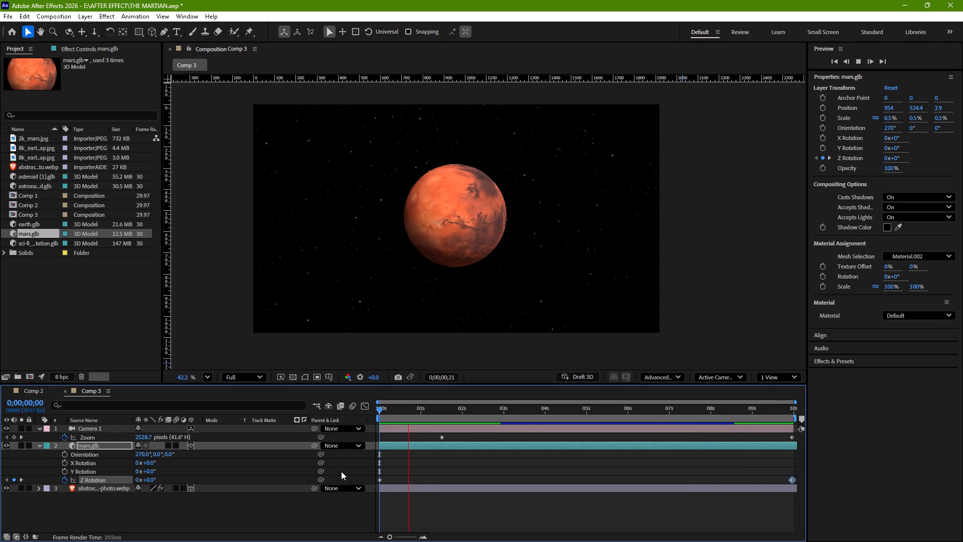
pyautogui.press('space')
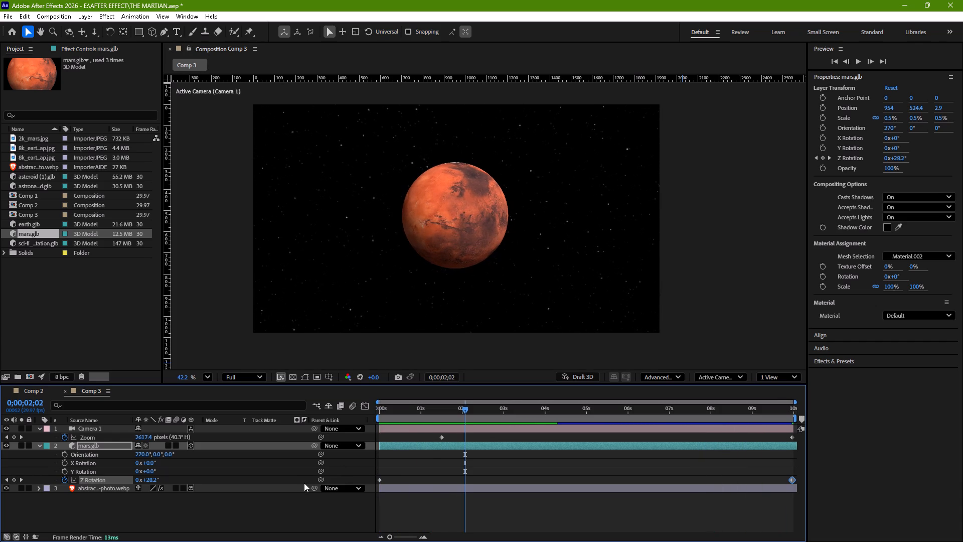
# Save the project and collapse the mars.glb and Camera 1 layer properties.
pyautogui.hotkey('ctrl', 's')
pyautogui.click(42, 445)
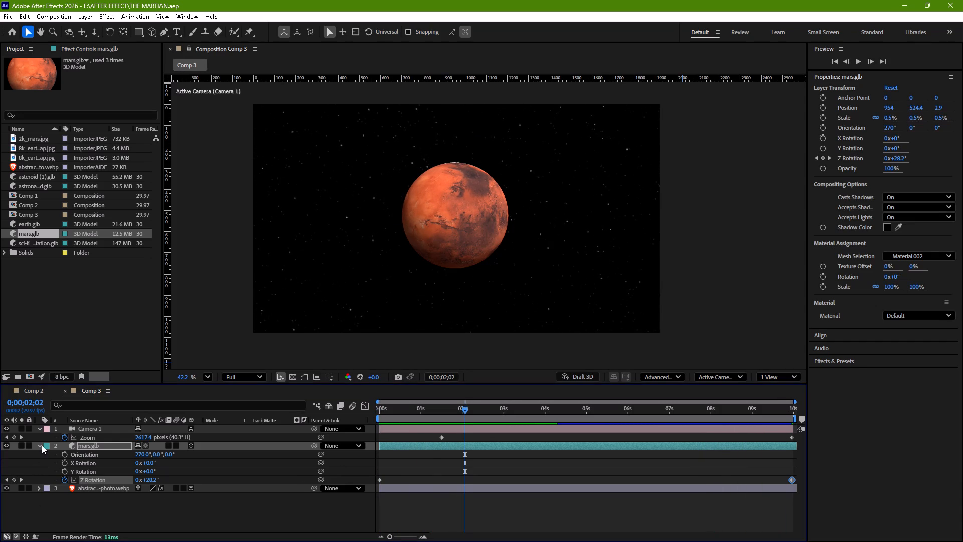
pyautogui.click(40, 430)
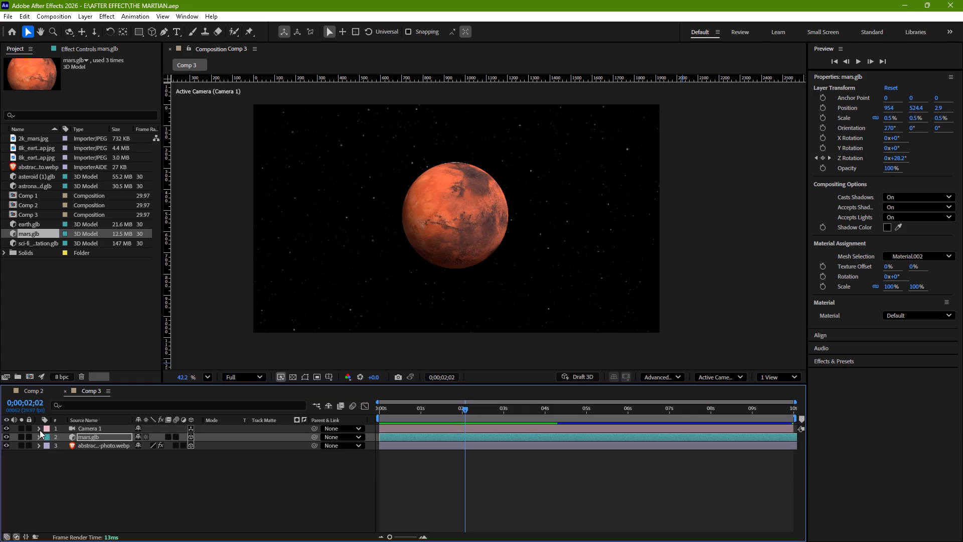
# In Comp 2, delete the mars.glb layer and the topmost Adjustment Layer 2 that both start at 0;00;30;14.
pyautogui.click(37, 392)
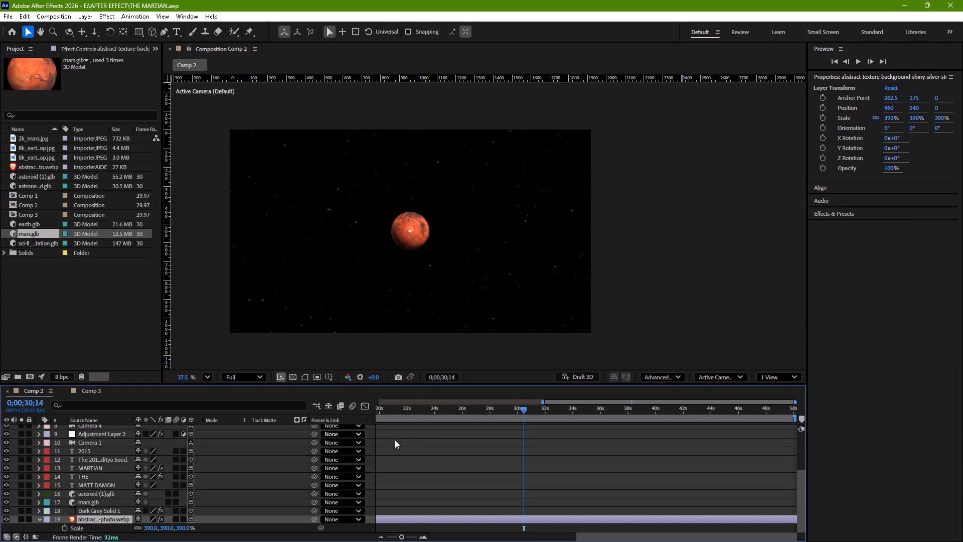
pyautogui.scroll(-4, 469, 458)
pyautogui.scroll(10, 469, 458)
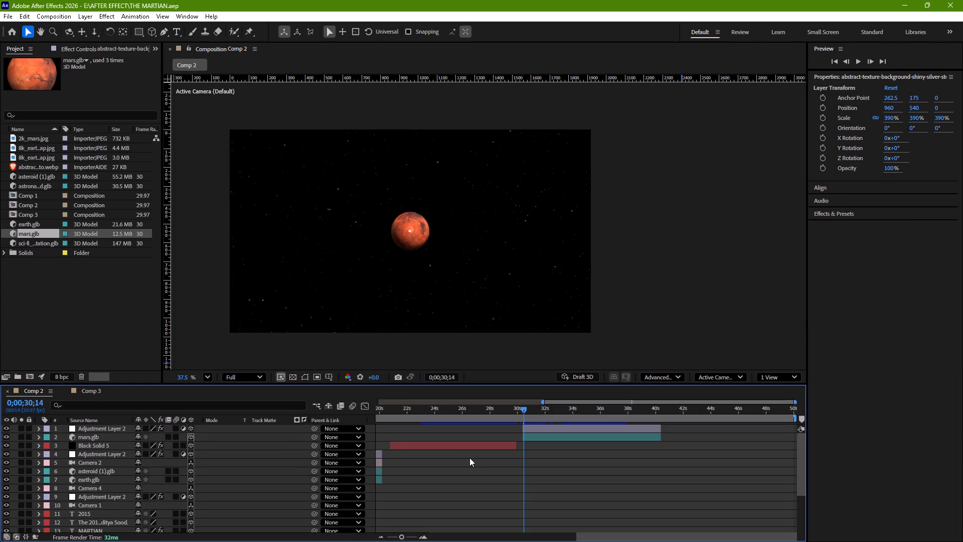
pyautogui.click(549, 437)
pyautogui.press('Delete')
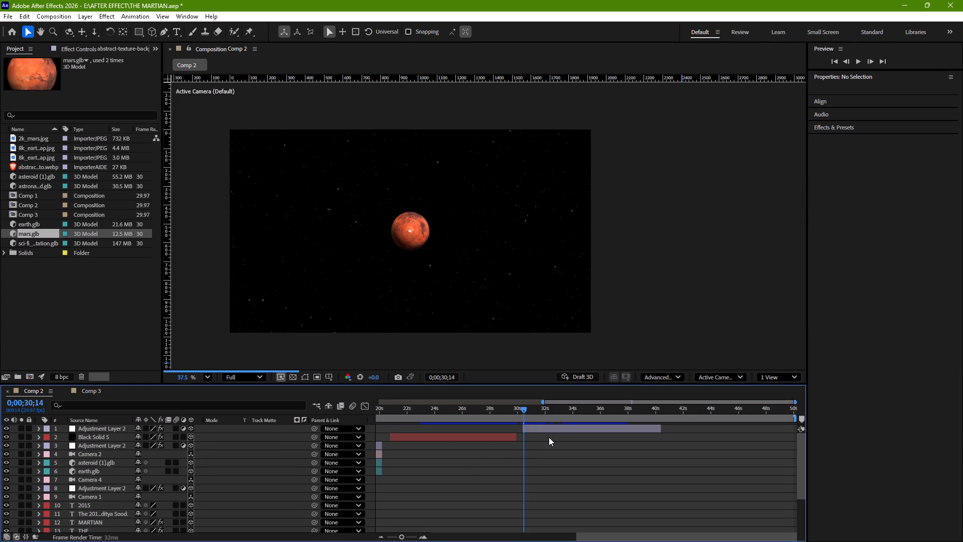
pyautogui.click(571, 431)
pyautogui.press('Delete')
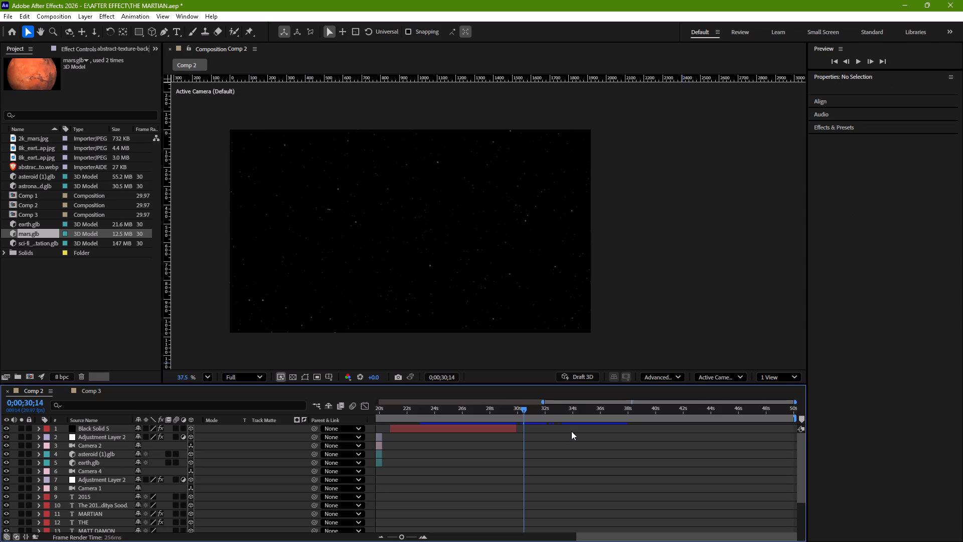
# Add Comp 3 as the top layer of Comp 2, starting at 0;00;30;14, and preview the Mars scene.
pyautogui.click(42, 215)
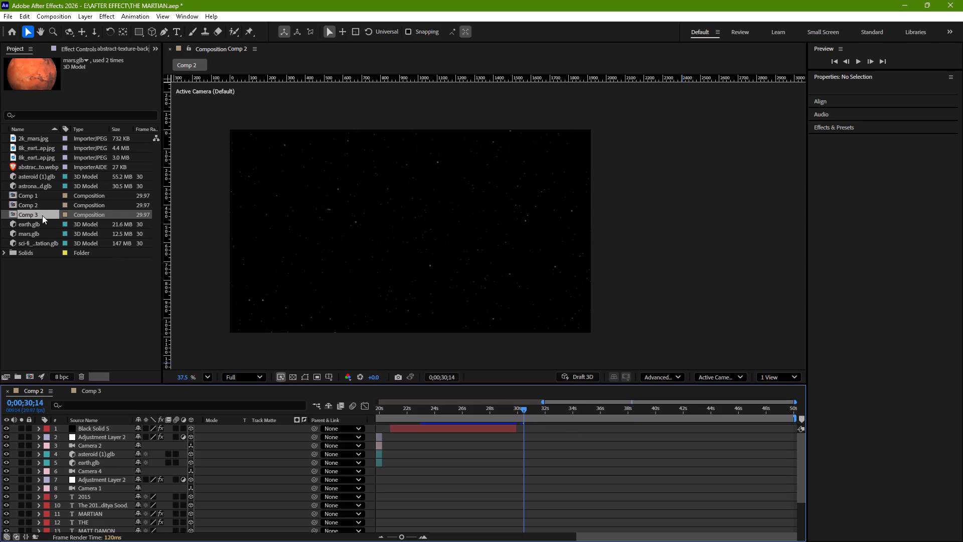
pyautogui.moveTo(41, 213); pyautogui.dragTo(92, 421)
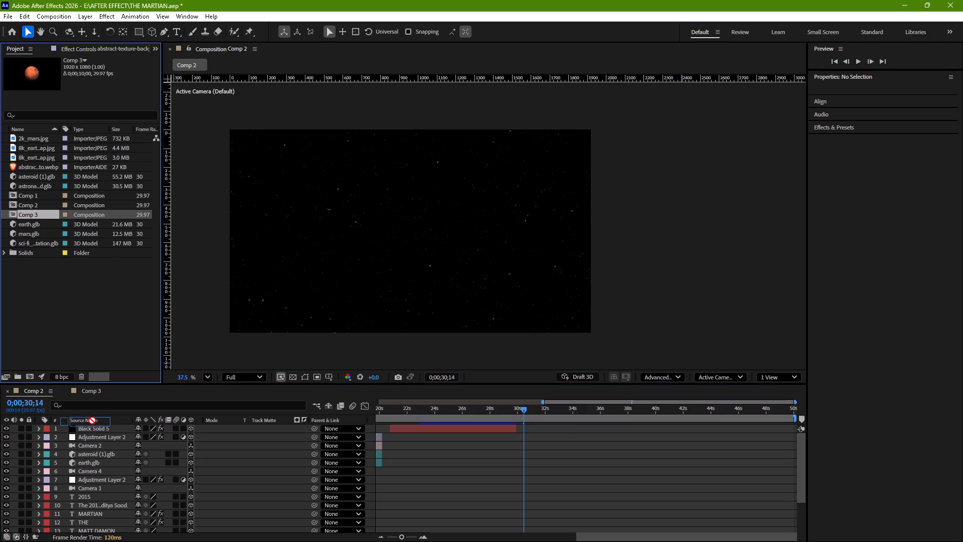
pyautogui.moveTo(92, 421); pyautogui.dragTo(97, 428)
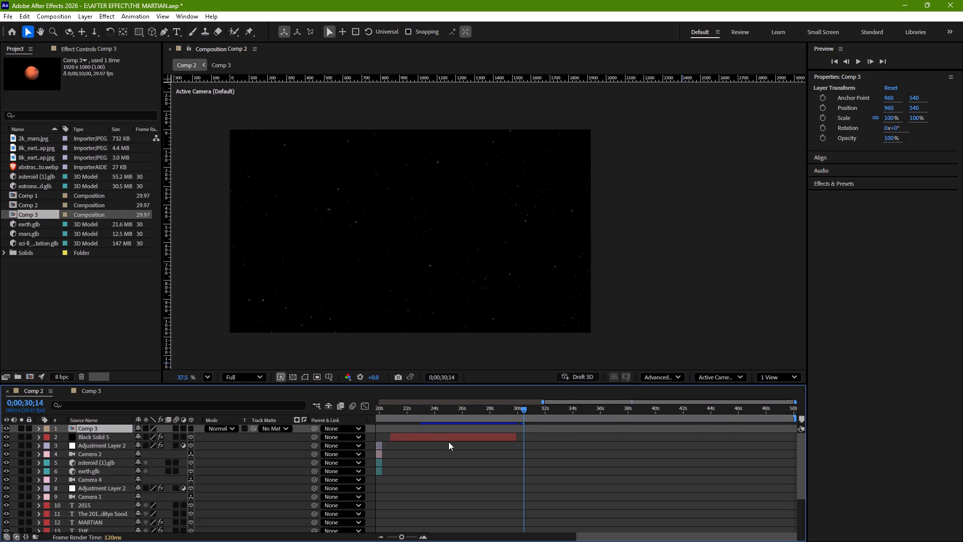
pyautogui.hscroll(10, 448, 442)
pyautogui.moveTo(466, 430); pyautogui.dragTo(646, 430)
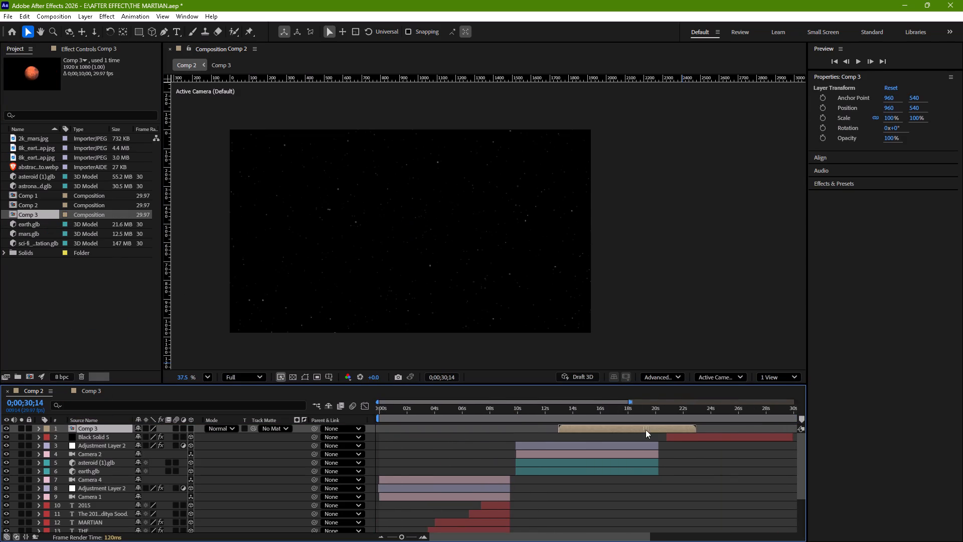
pyautogui.moveTo(646, 430); pyautogui.dragTo(622, 439)
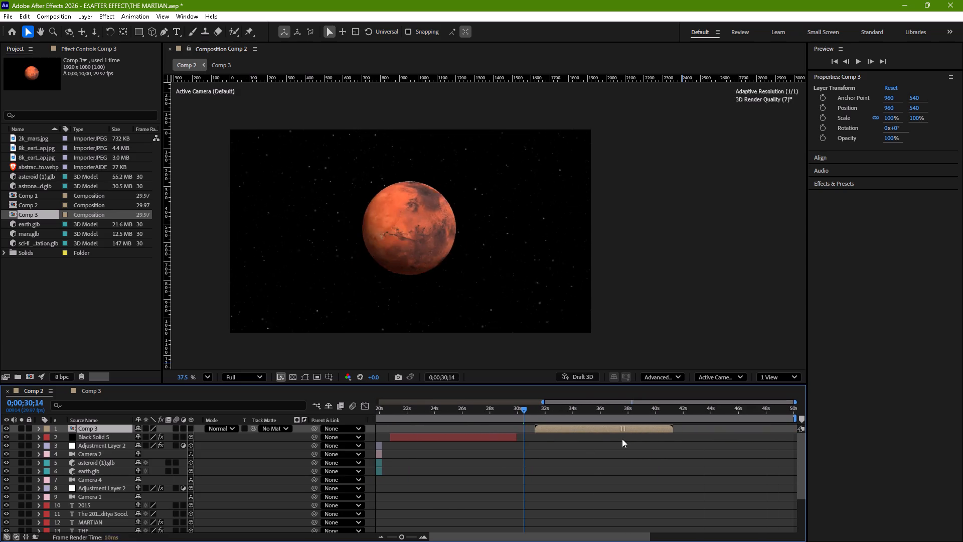
pyautogui.moveTo(622, 439); pyautogui.dragTo(611, 441)
pyautogui.press('space')
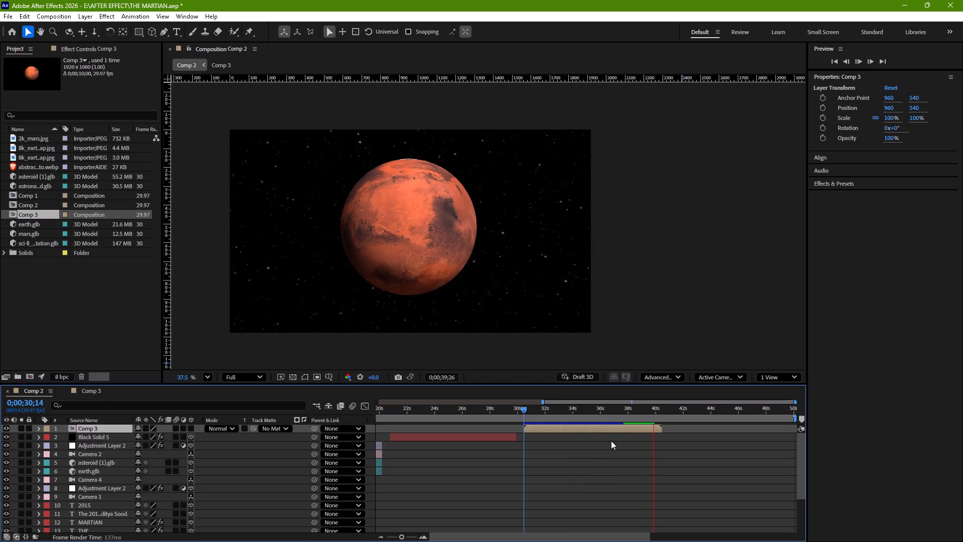
pyautogui.press('space')
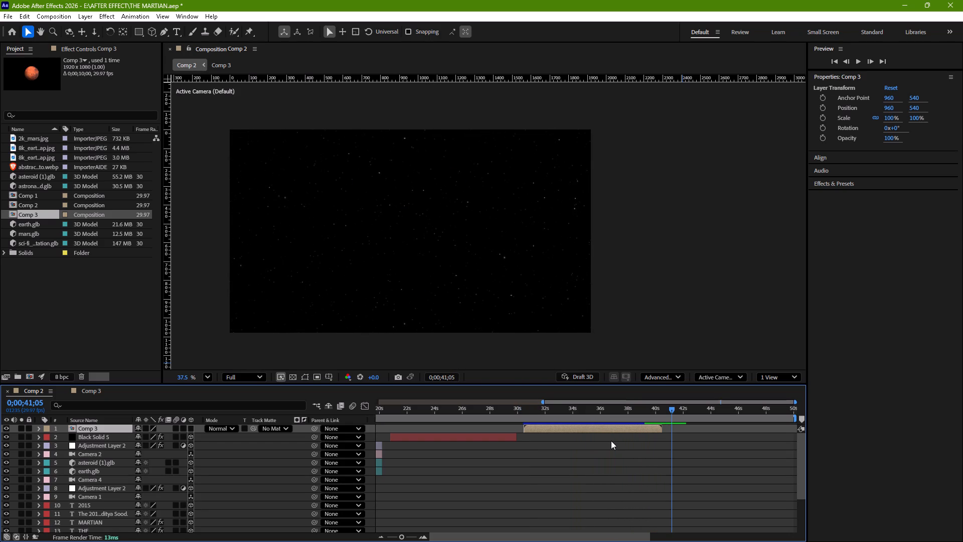
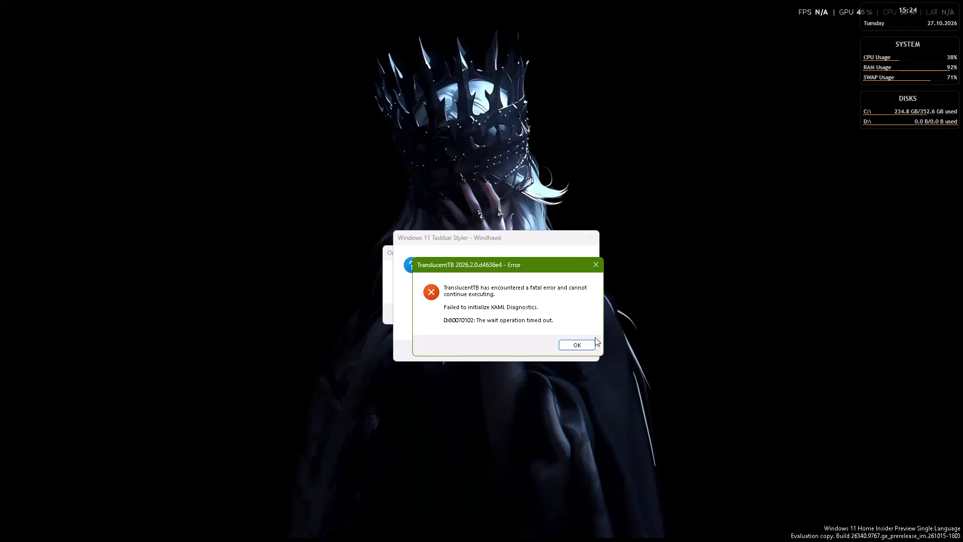
# Dismiss the TranslucentTB and OneDrive error dialogs, and decline to block TranslucentTB's ExplorerTAP.dll module in the Windows 11 Taskbar Styler prompt.
pyautogui.click(588, 344)
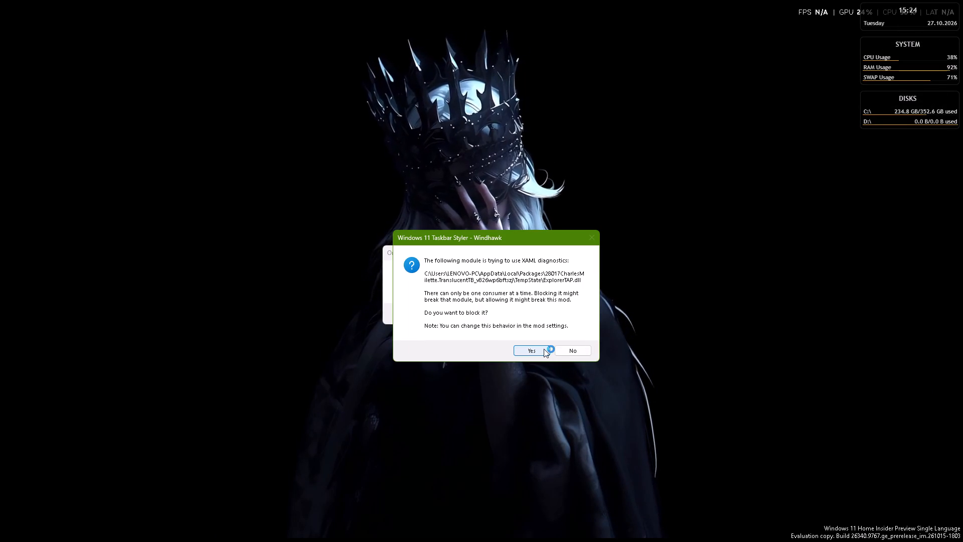
pyautogui.click(576, 350)
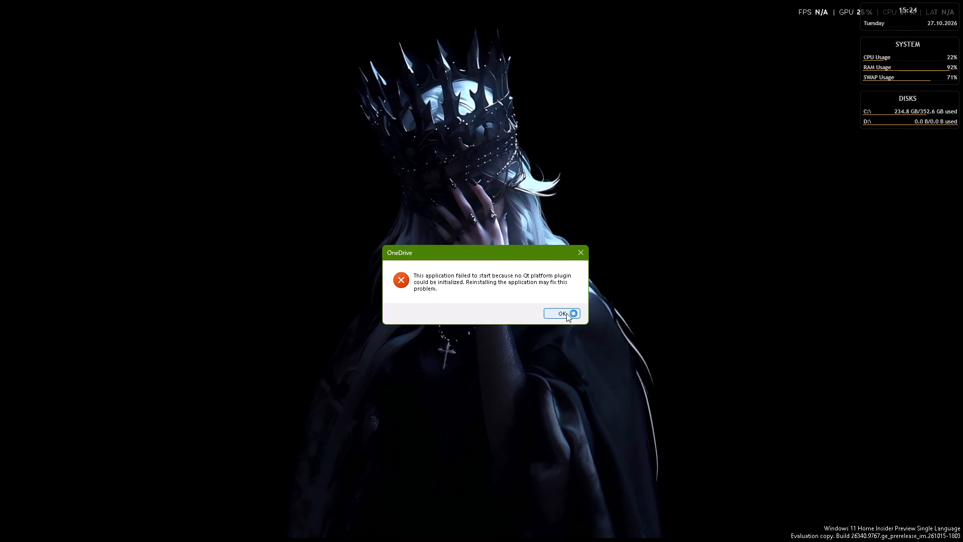
pyautogui.click(566, 313)
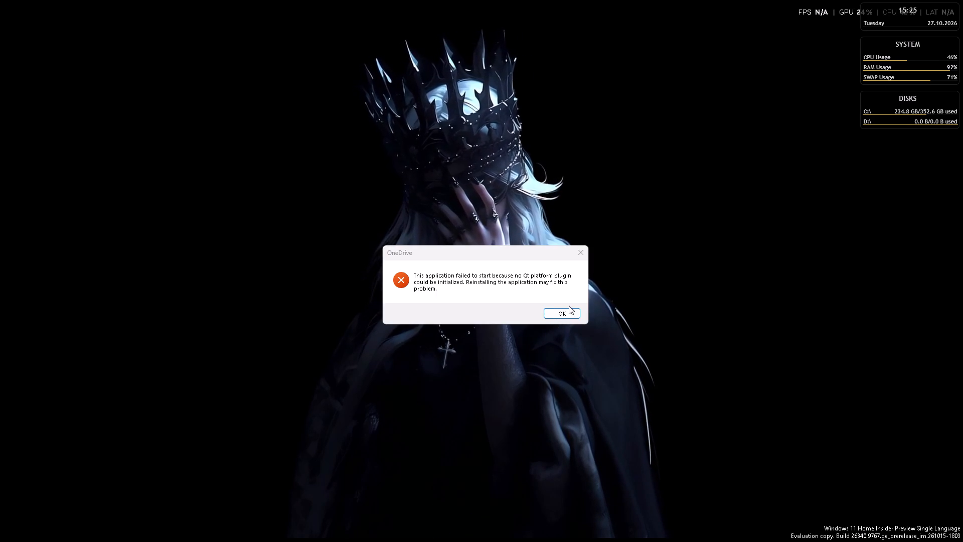
pyautogui.click(571, 313)
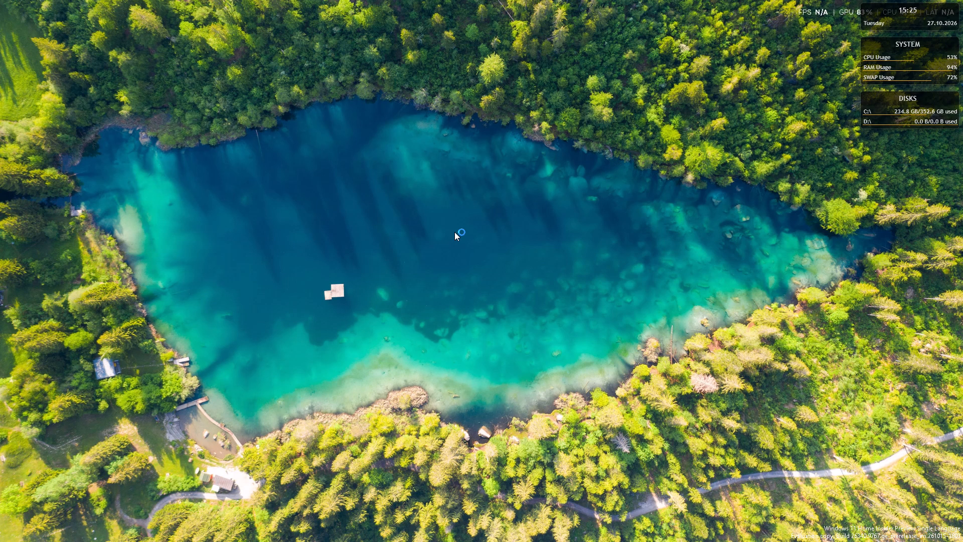
# Refresh the Windows desktop.
pyautogui.rightClick(454, 232)
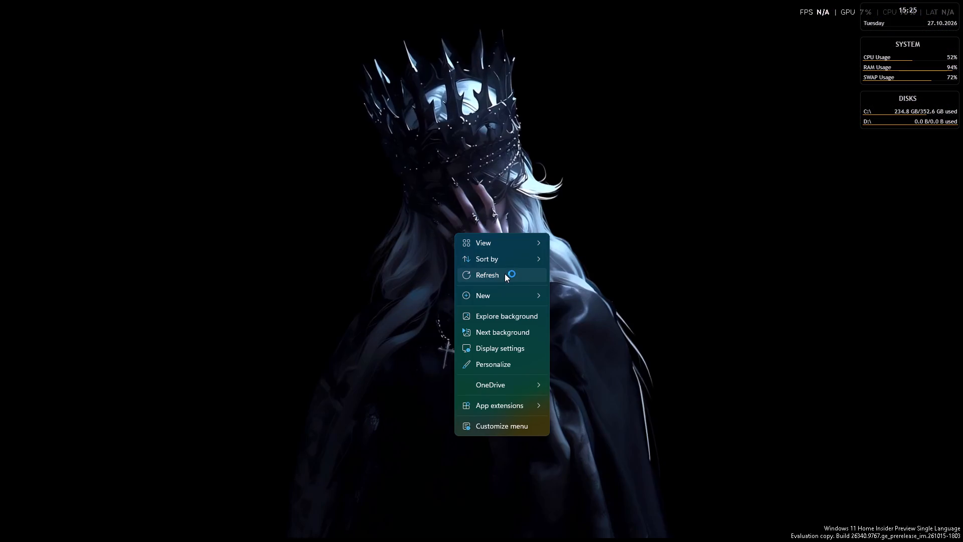
pyautogui.click(503, 276)
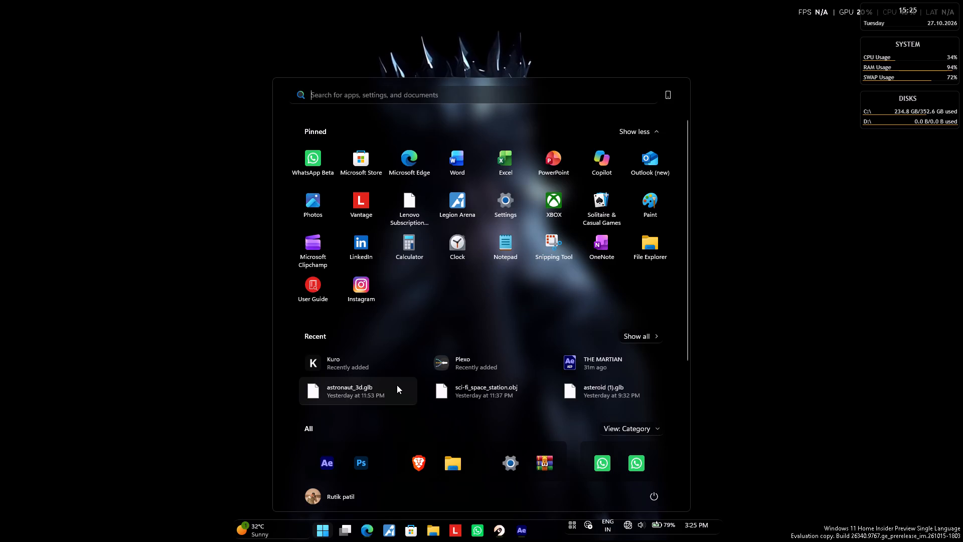
# Search Windows for Kuro and launch the Kuro app.
pyautogui.press('k')
pyautogui.press('u')
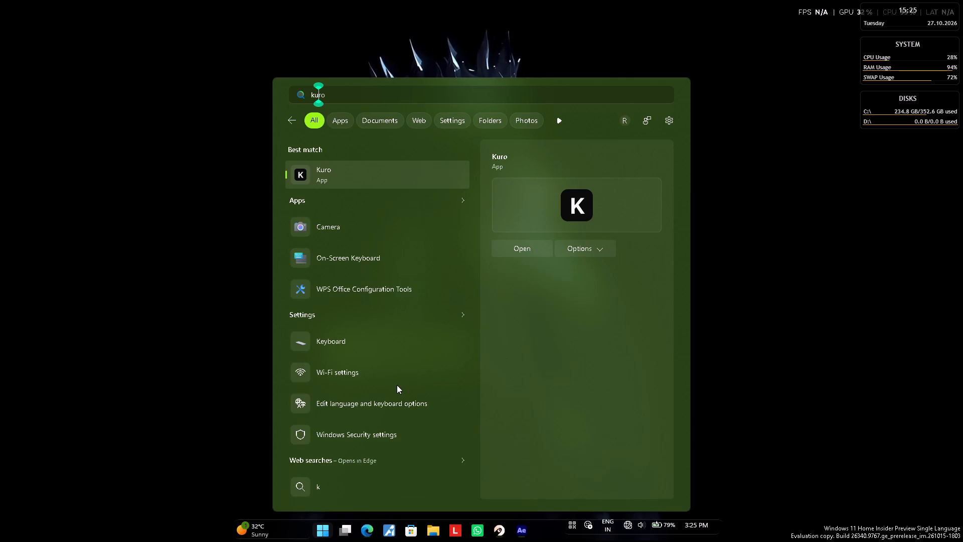
pyautogui.click(372, 175)
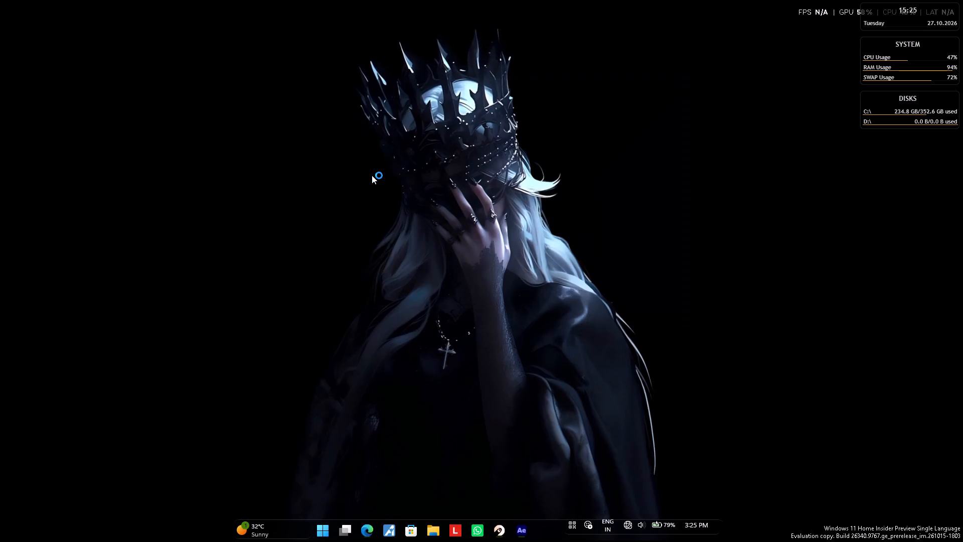